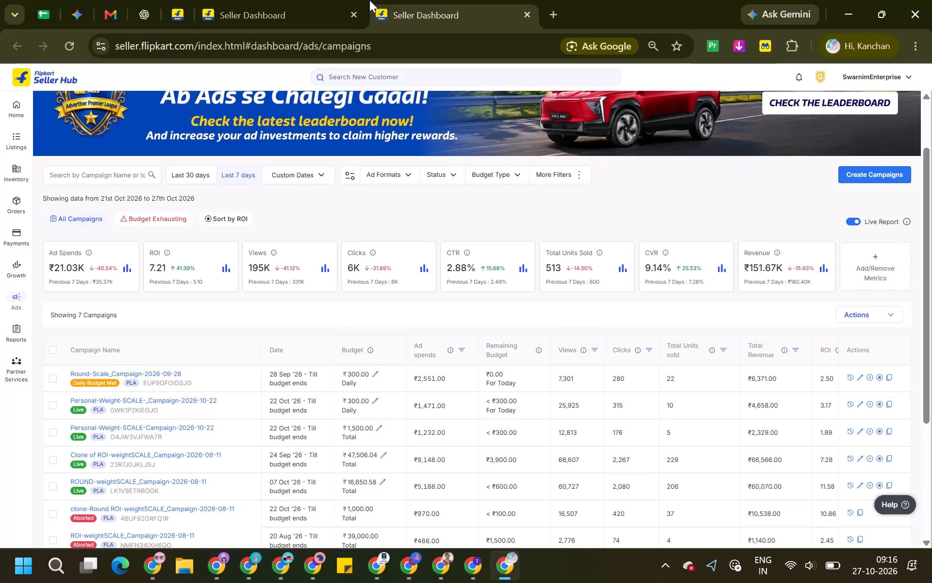
# Switch to the SankalpEZone seller account and bring up its ads Campaign Manager.
pyautogui.scroll(-2, 323, 287)
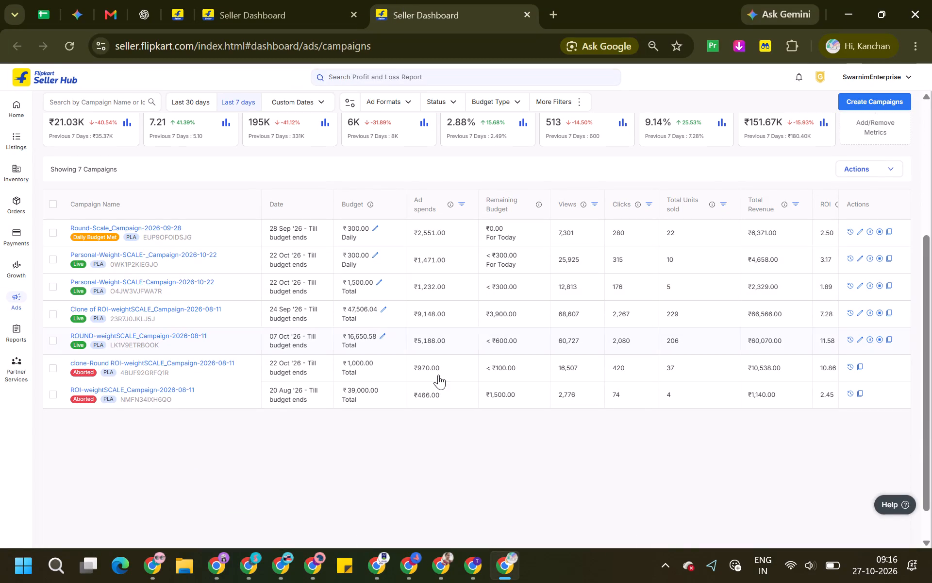
pyautogui.click(382, 564)
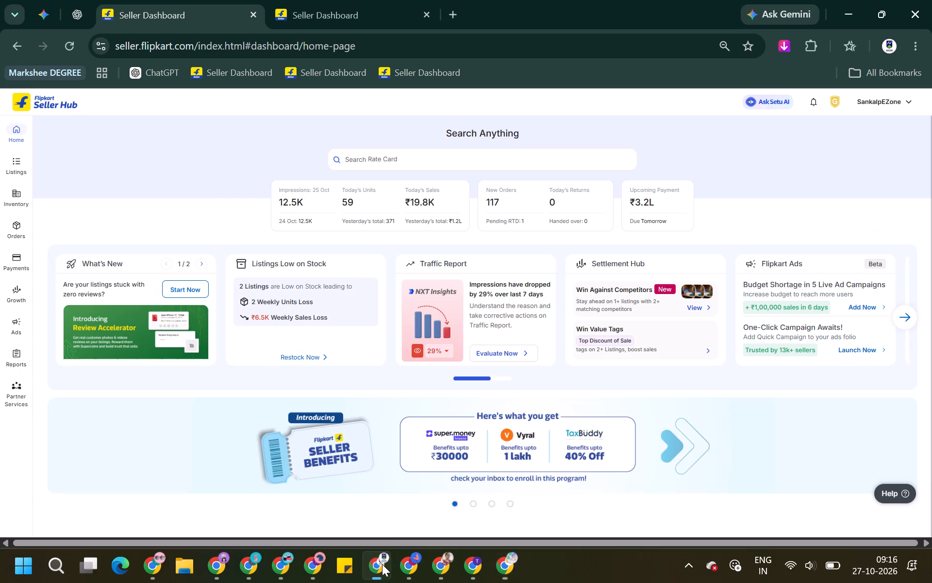
pyautogui.click(414, 0)
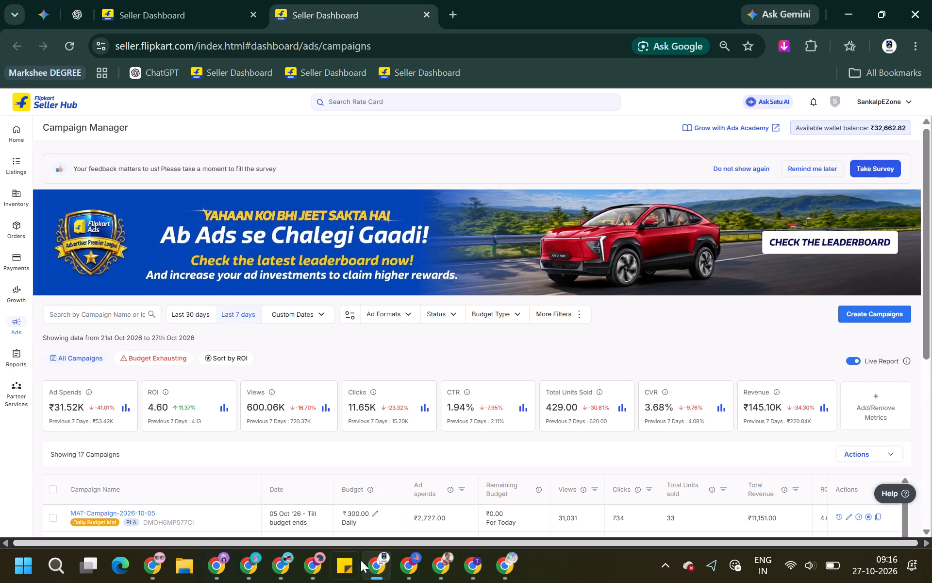
pyautogui.click(404, 569)
pyautogui.click(426, 569)
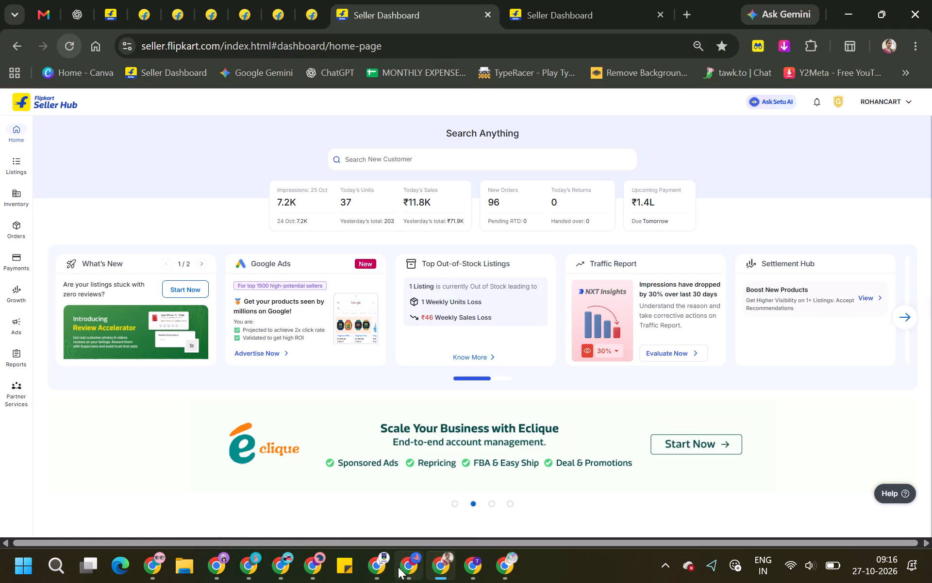
pyautogui.click(383, 567)
# Filter the SankalpEZone campaigns to the custom date range of 26 Oct 2026 only.
pyautogui.scroll(-3, 252, 325)
pyautogui.click(306, 136)
pyautogui.click(309, 135)
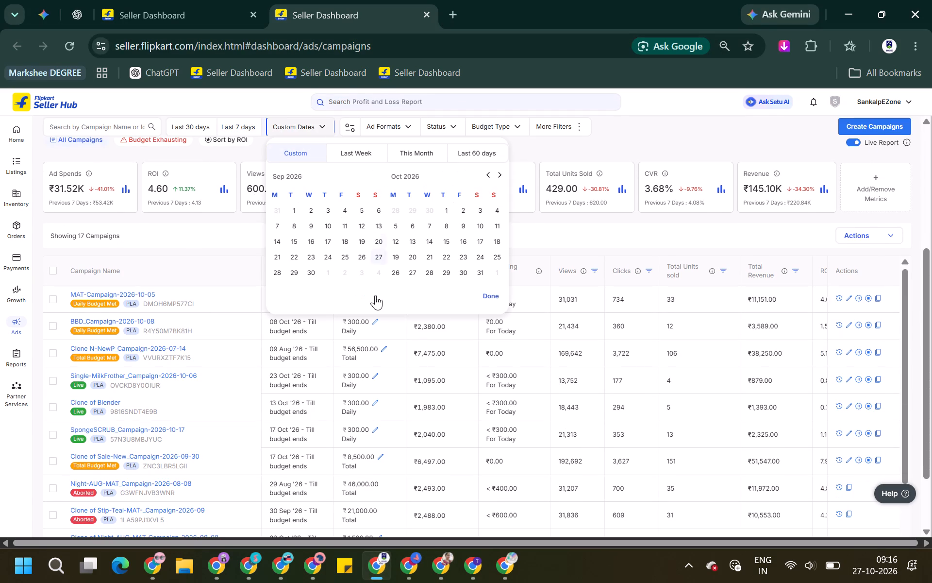
pyautogui.click(401, 280)
pyautogui.doubleClick(400, 271)
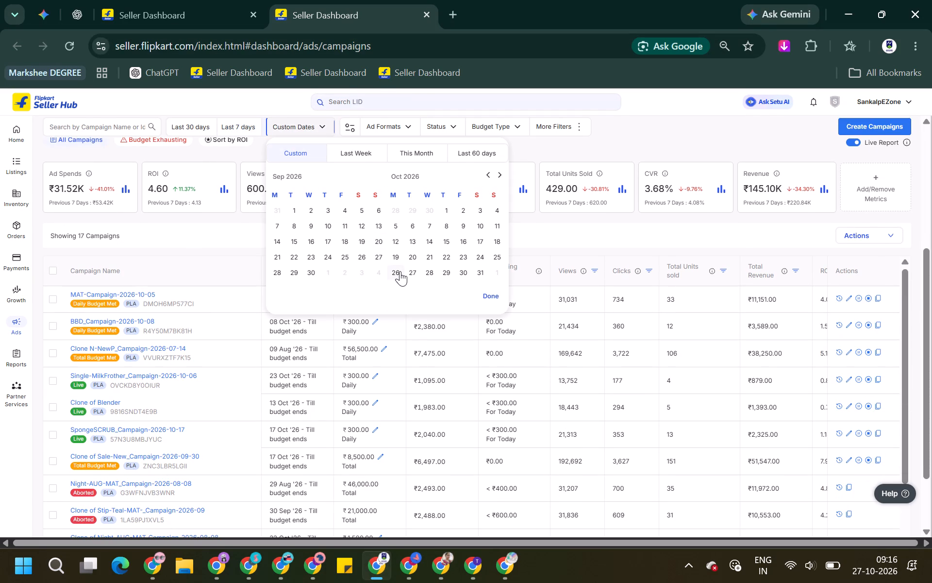
pyautogui.click(401, 277)
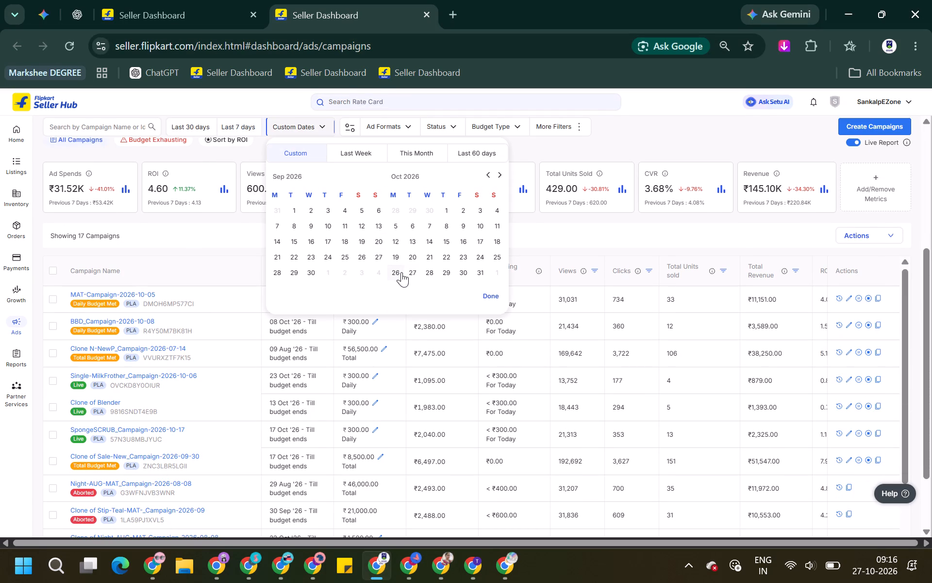
pyautogui.click(401, 272)
pyautogui.click(486, 296)
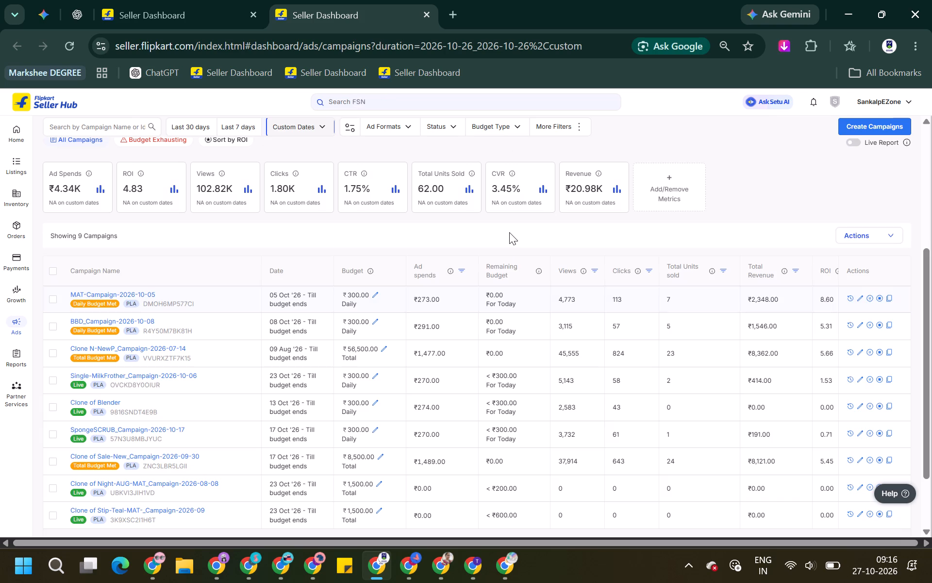
# Open the campaign Clone of Night-AUG-MAT_Campaign-2026-08-08 in a new tab and bring it up.
pyautogui.scroll(-1, 392, 223)
pyautogui.scroll(-1, 301, 268)
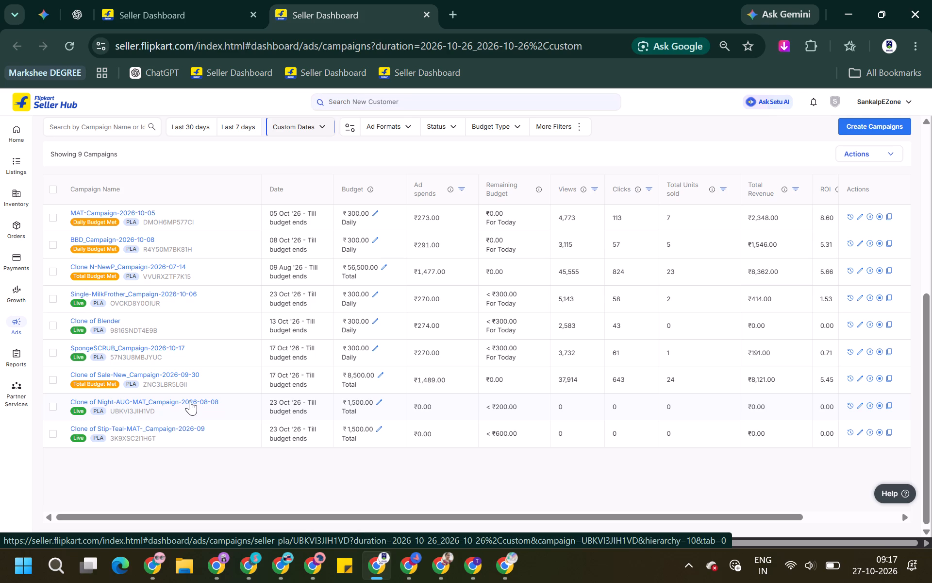
pyautogui.scroll(2, 193, 403)
pyautogui.scroll(-3, 193, 403)
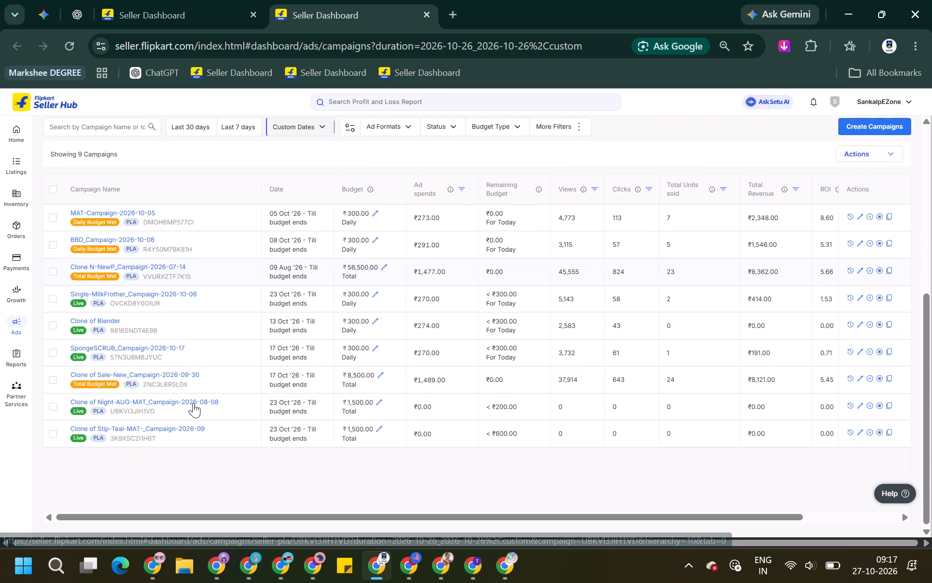
pyautogui.rightClick(193, 403)
pyautogui.click(255, 226)
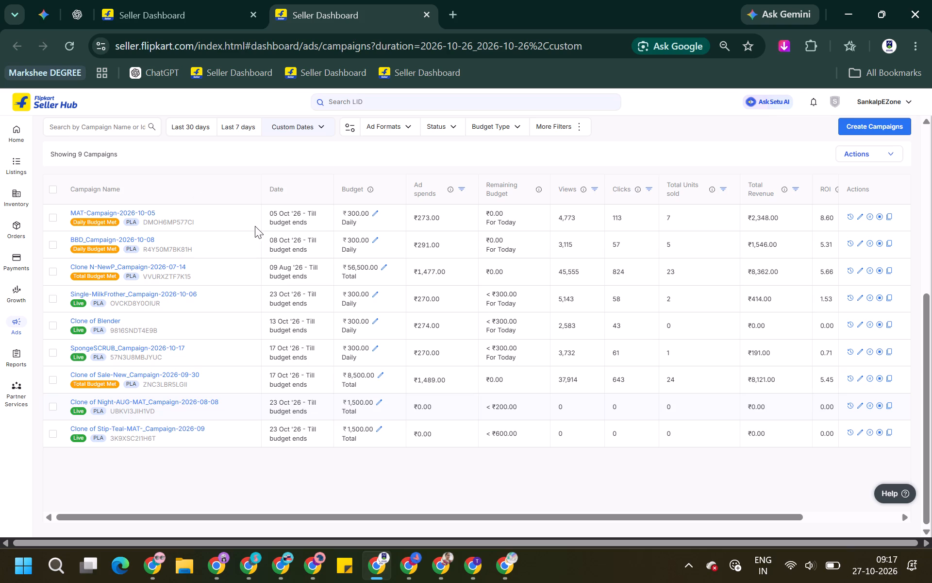
pyautogui.click(477, 0)
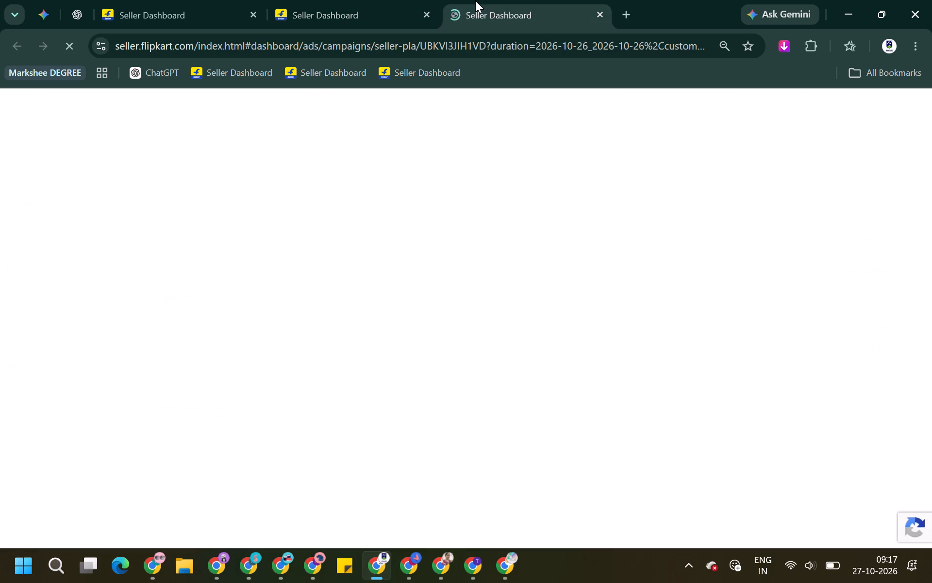
pyautogui.click(466, 0)
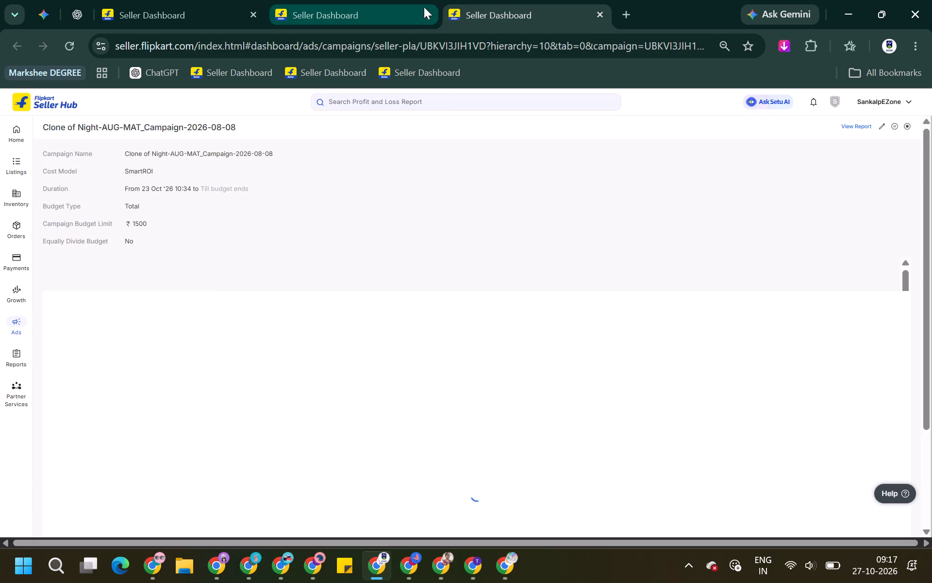
# View the report of the Clone of Night-AUG-MAT campaign and examine its metric comparison and ad group performance.
pyautogui.scroll(-3, 382, 283)
pyautogui.scroll(2, 380, 336)
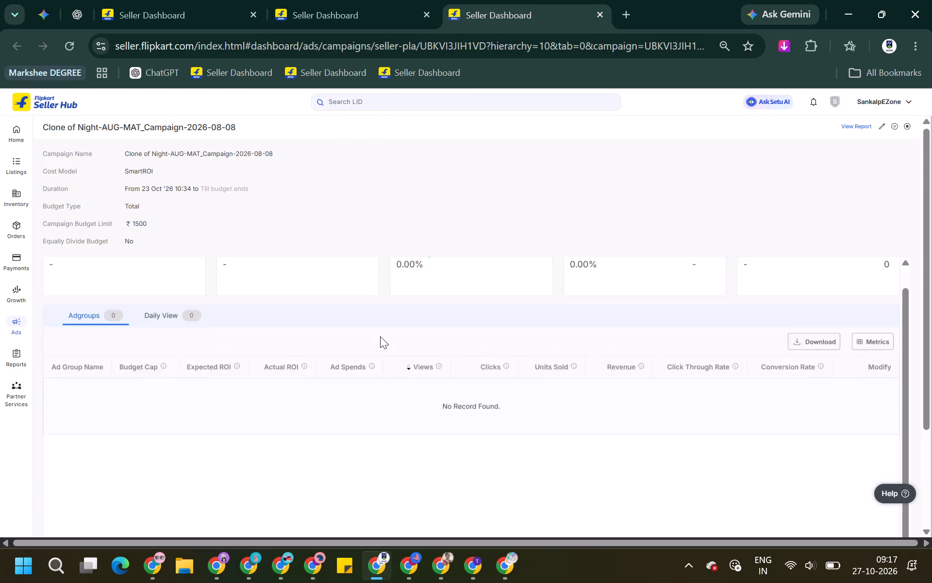
pyautogui.click(855, 127)
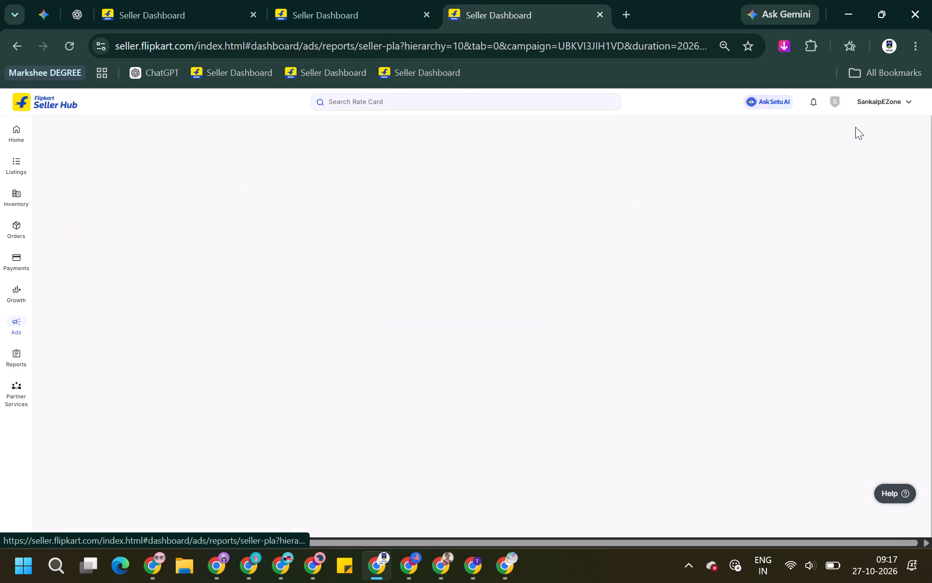
pyautogui.scroll(-2, 486, 227)
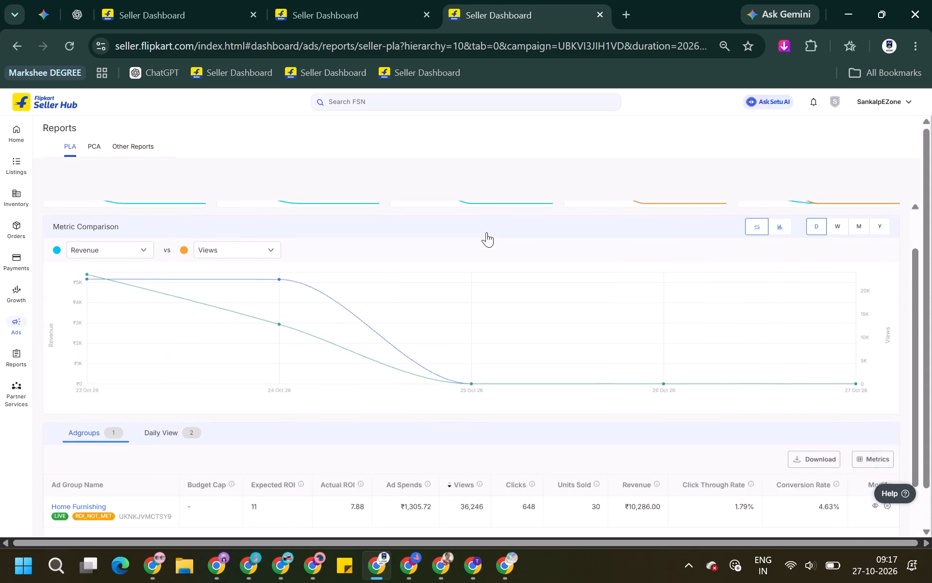
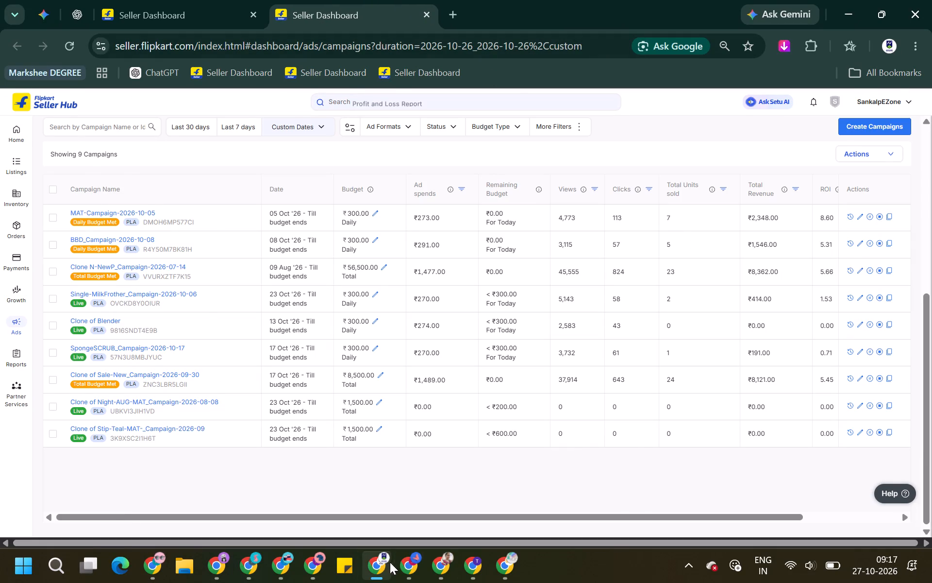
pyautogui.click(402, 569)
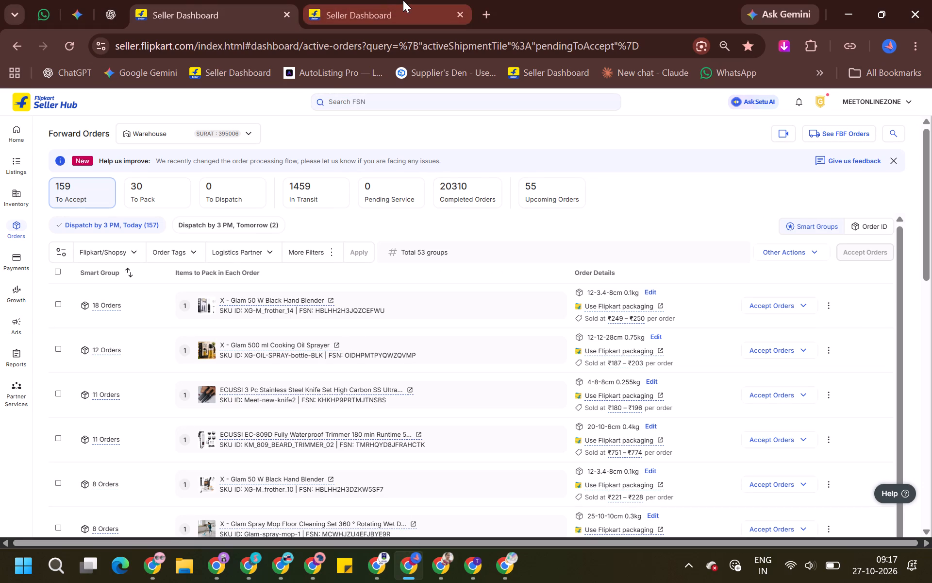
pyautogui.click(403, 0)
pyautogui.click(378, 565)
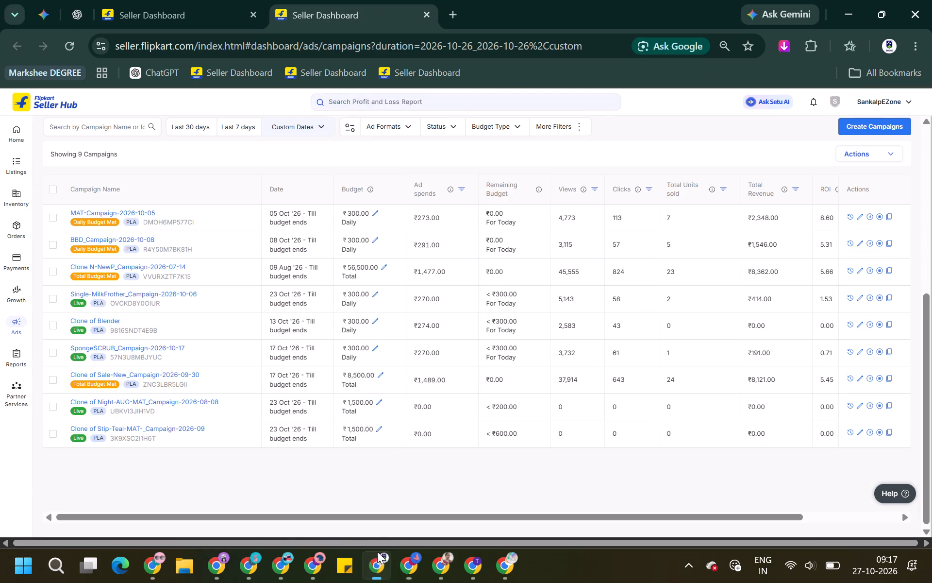
# Set the total budget of the campaign Clone N-NewP_Campaign-2026-07-14 to ₹57,000 and apply it.
pyautogui.click(384, 265)
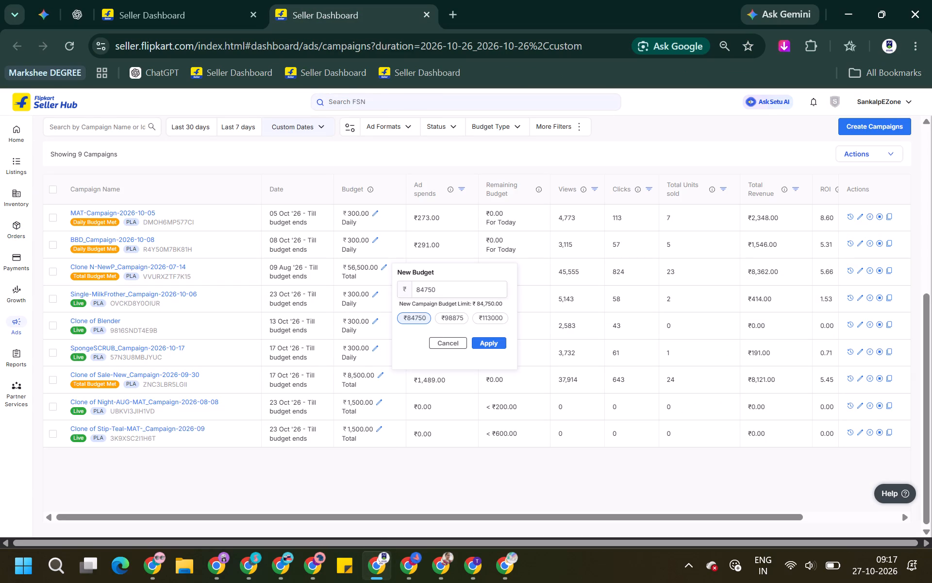
pyautogui.doubleClick(433, 292)
pyautogui.write('57000')
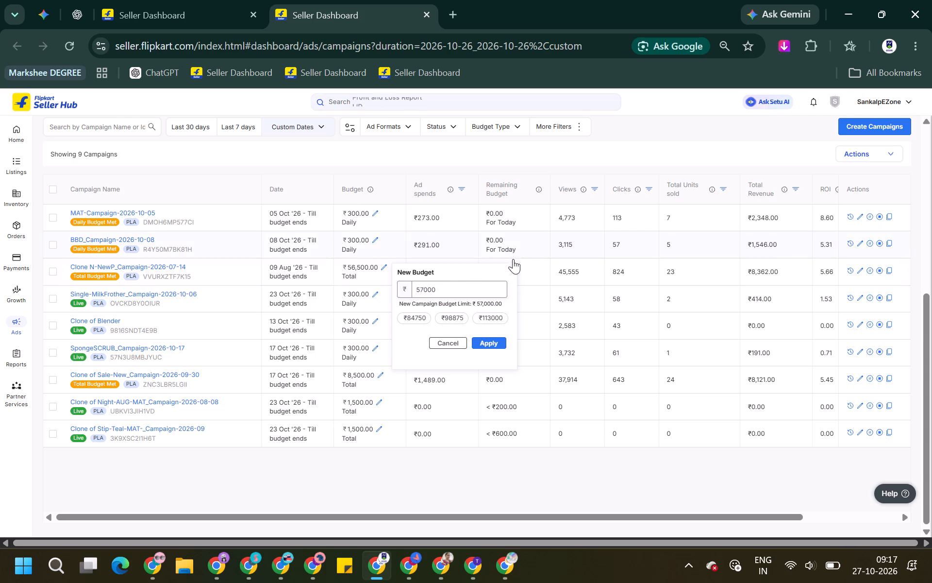
pyautogui.click(485, 345)
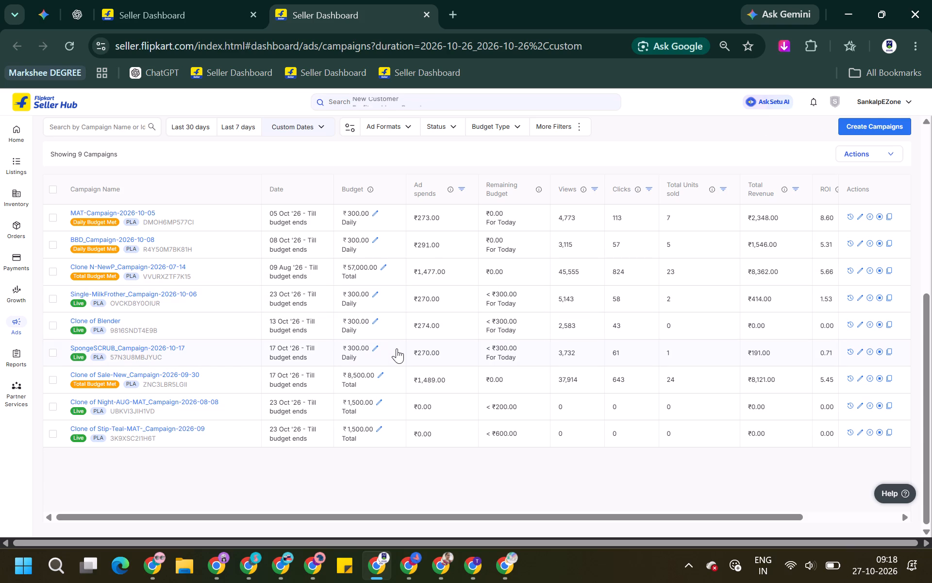
# Set the total budget of the campaign Clone of Sale-New_Campaign-2026-09-30 to ₹9,000 and apply it.
pyautogui.click(383, 370)
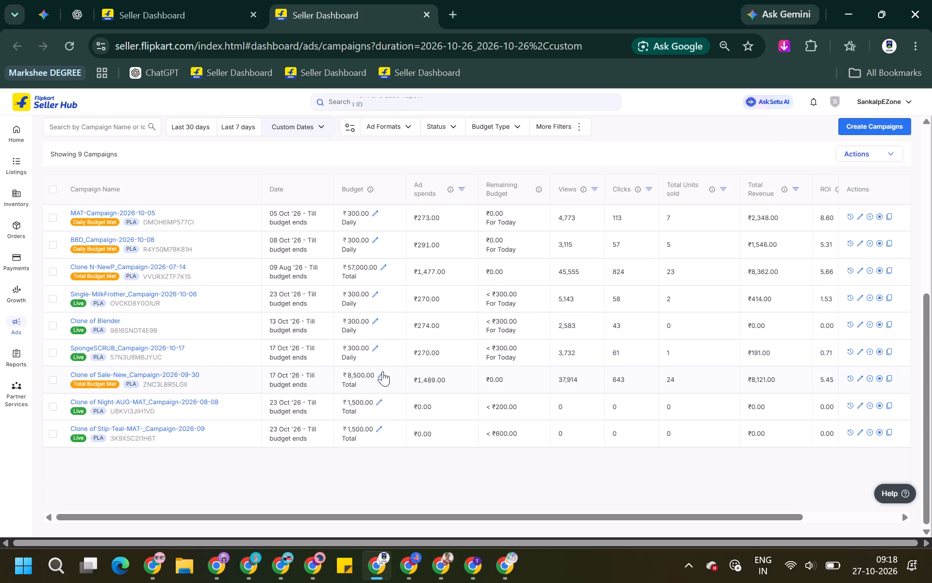
pyautogui.click(383, 377)
pyautogui.doubleClick(422, 394)
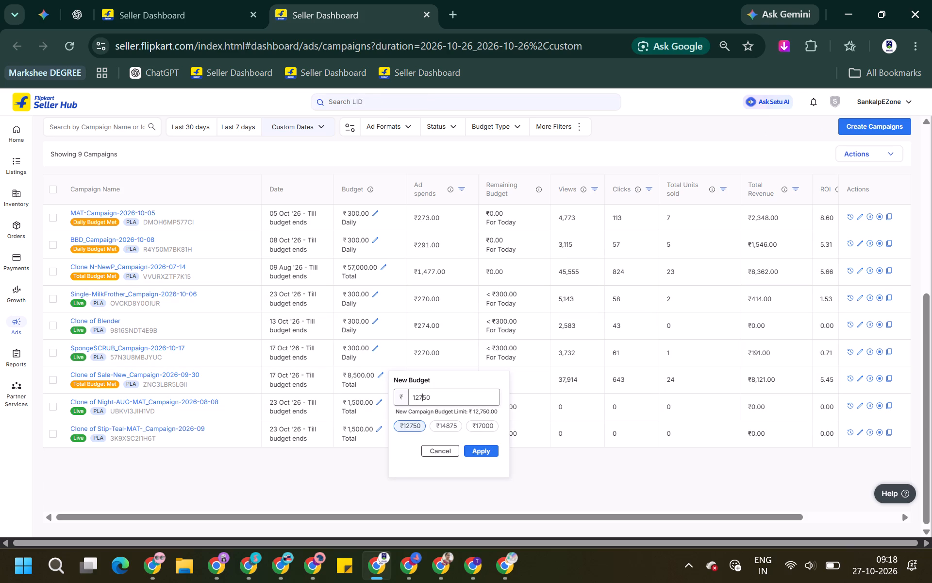
pyautogui.write('9000')
pyautogui.click(490, 447)
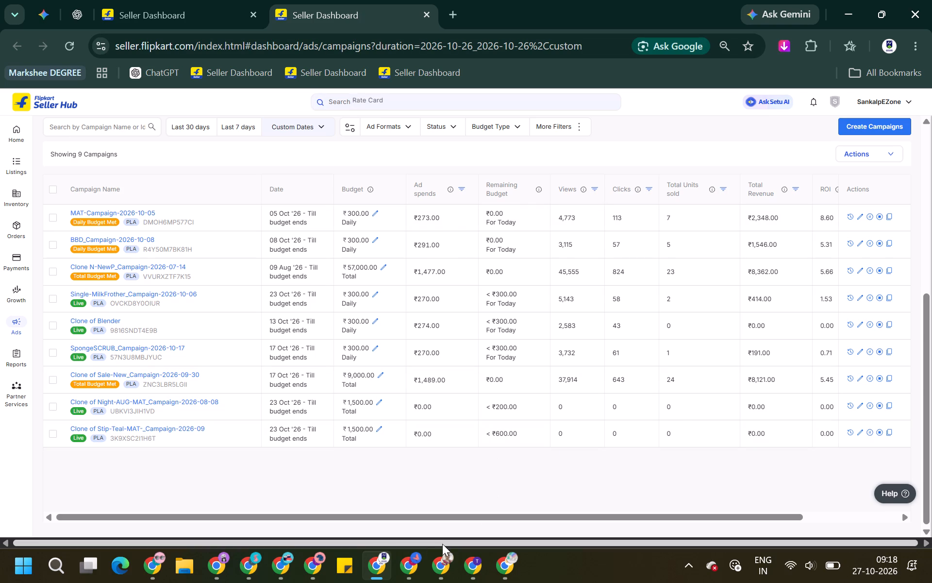
# Switch to the MEETONLINEZONE seller account and bring up its ads campaign list.
pyautogui.click(409, 559)
pyautogui.scroll(-5, 427, 266)
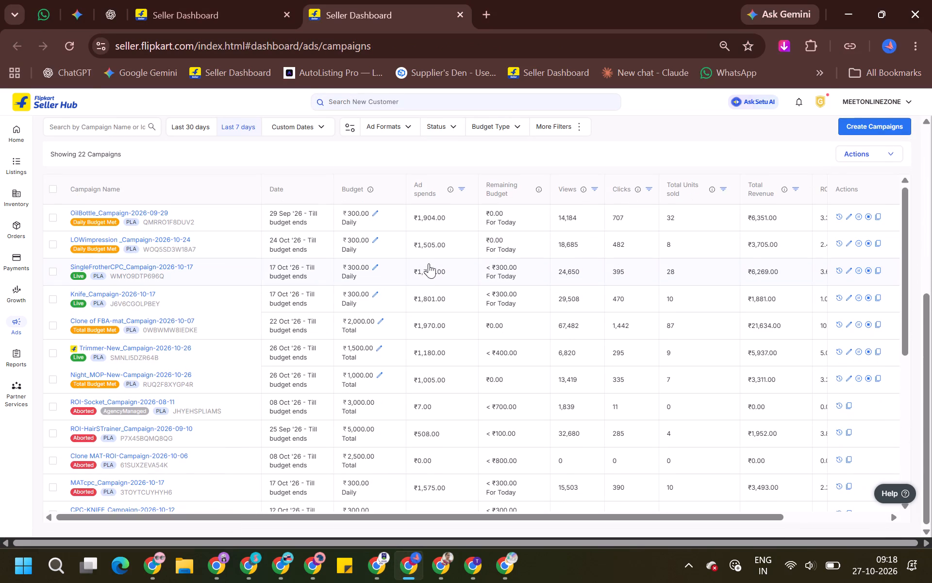
pyautogui.click(229, 0)
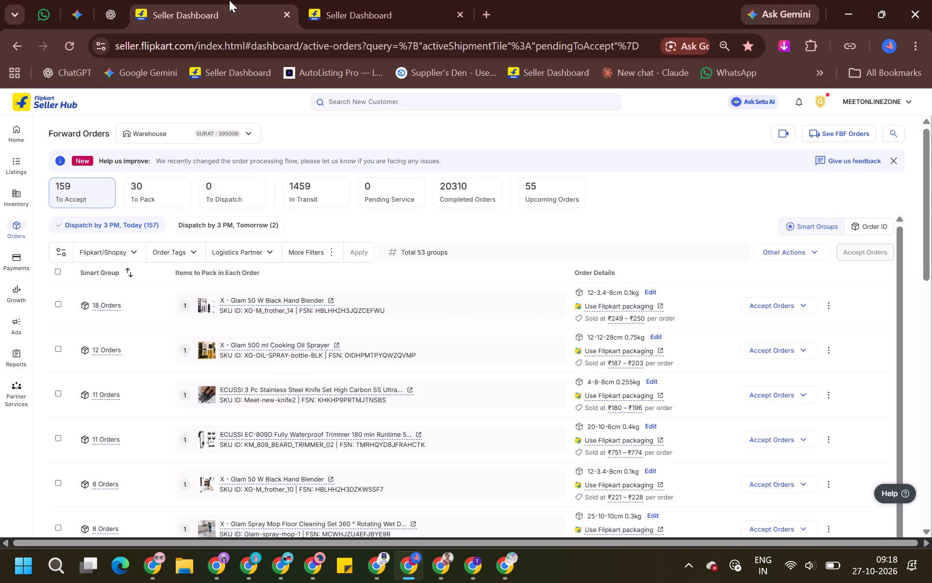
pyautogui.click(398, 0)
# Filter the MEETONLINEZONE campaigns to the custom date range of 26 Oct 2026 only.
pyautogui.scroll(1, 347, 220)
pyautogui.scroll(-1, 347, 220)
pyautogui.scroll(1, 347, 220)
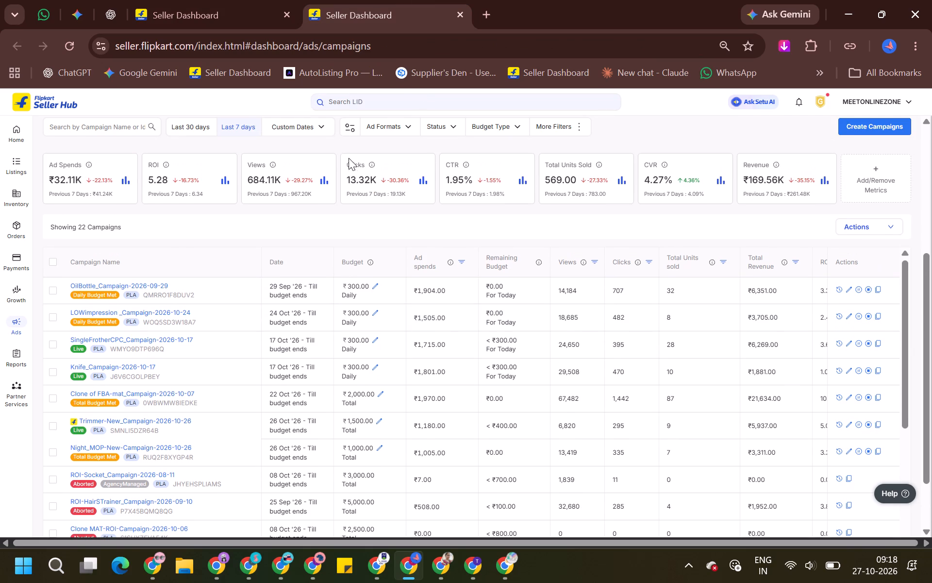
pyautogui.click(317, 130)
pyautogui.doubleClick(398, 275)
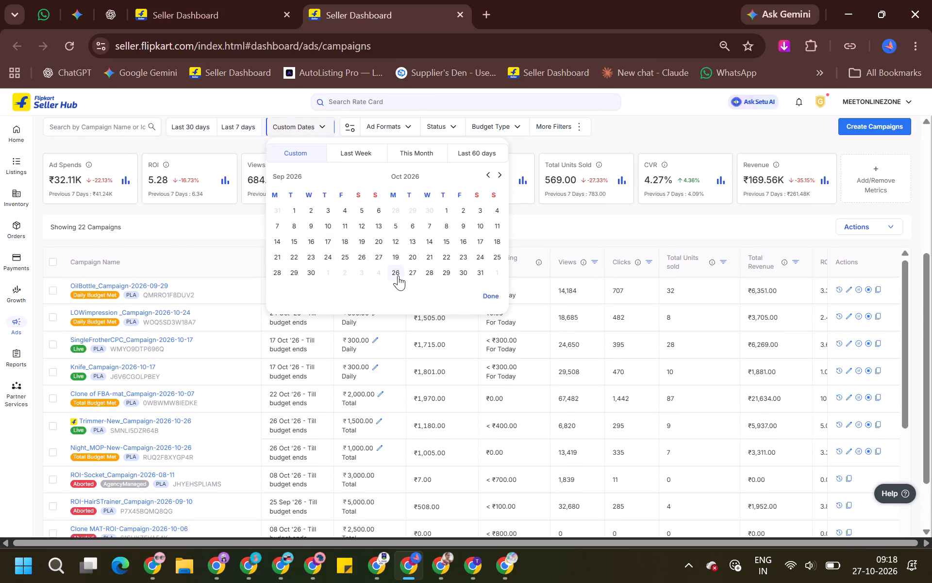
pyautogui.click(487, 292)
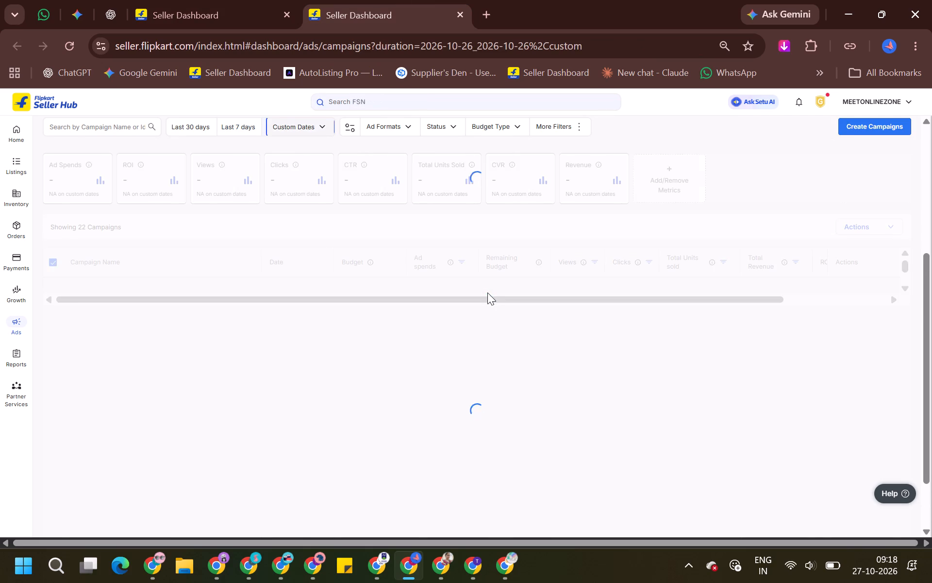
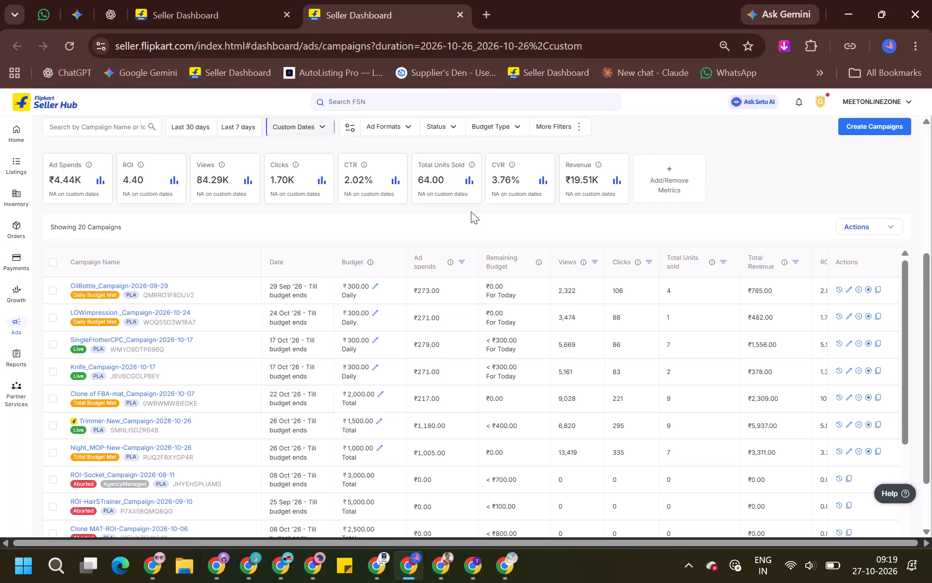
# Set the total budget of the campaign Clone of FBA-mat_Campaign-2026-10-07 to ₹3,000 and apply it.
pyautogui.scroll(-1, 471, 211)
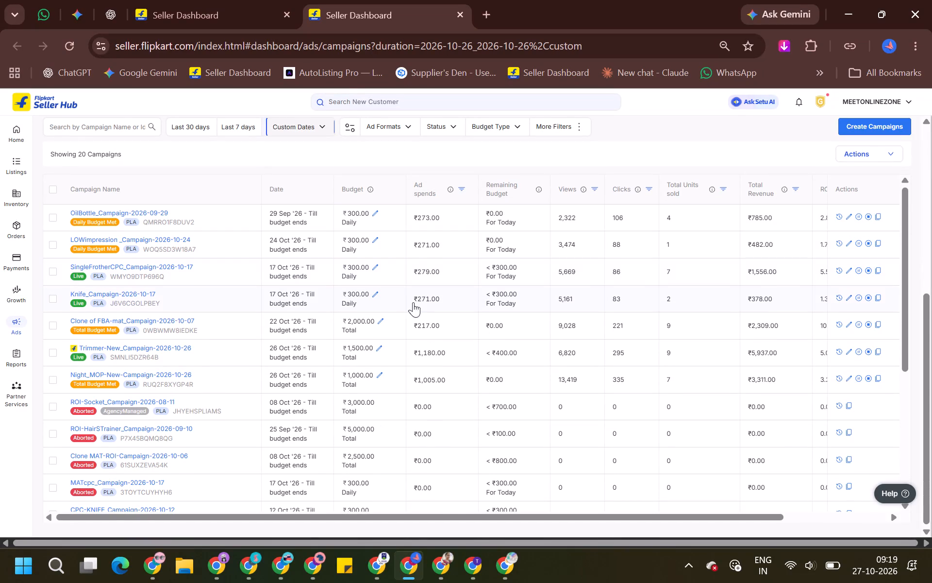
pyautogui.click(377, 322)
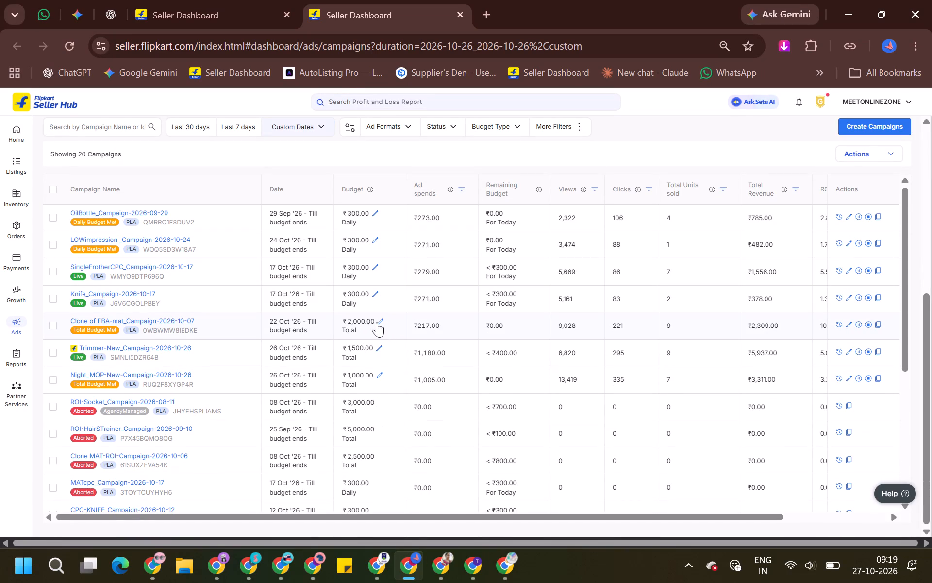
pyautogui.click(484, 403)
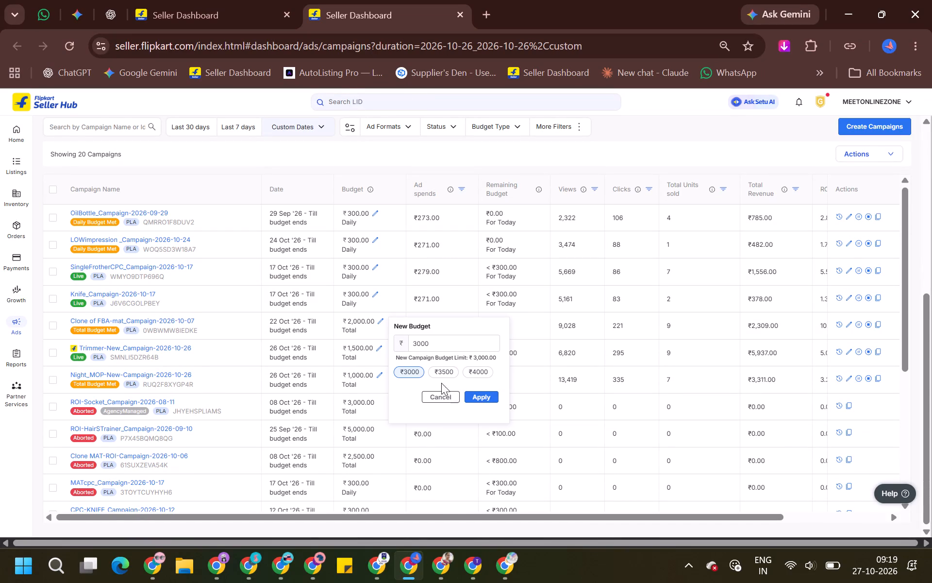
pyautogui.click(475, 392)
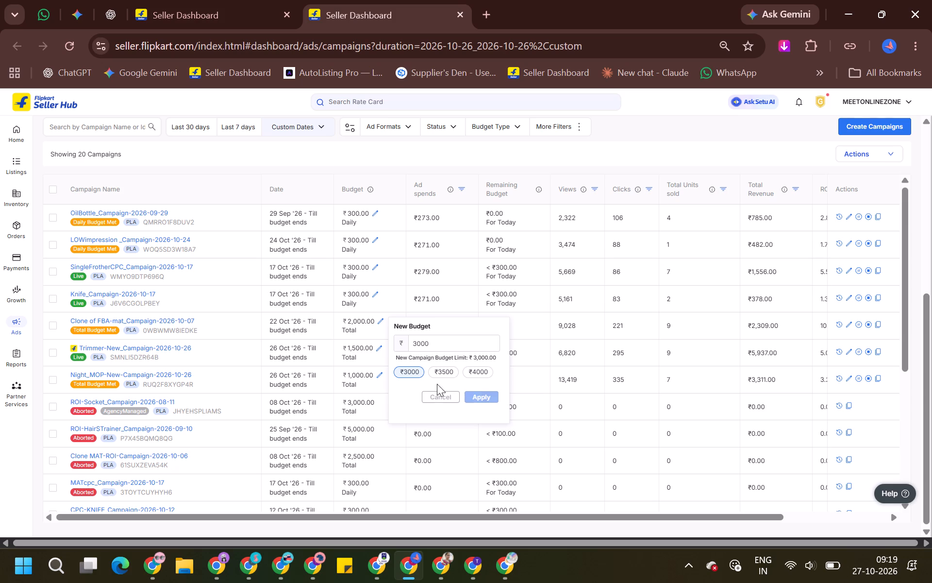
# Set the total budget of the campaign Night_MOP-New-Campaign-2026-10-26 to ₹1,500 and apply it.
pyautogui.scroll(-1, 346, 353)
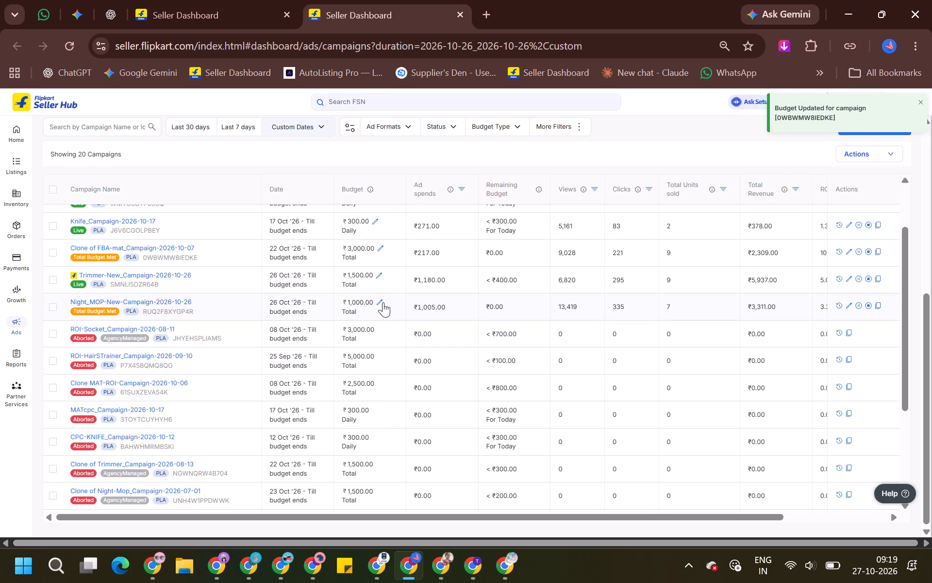
pyautogui.click(383, 302)
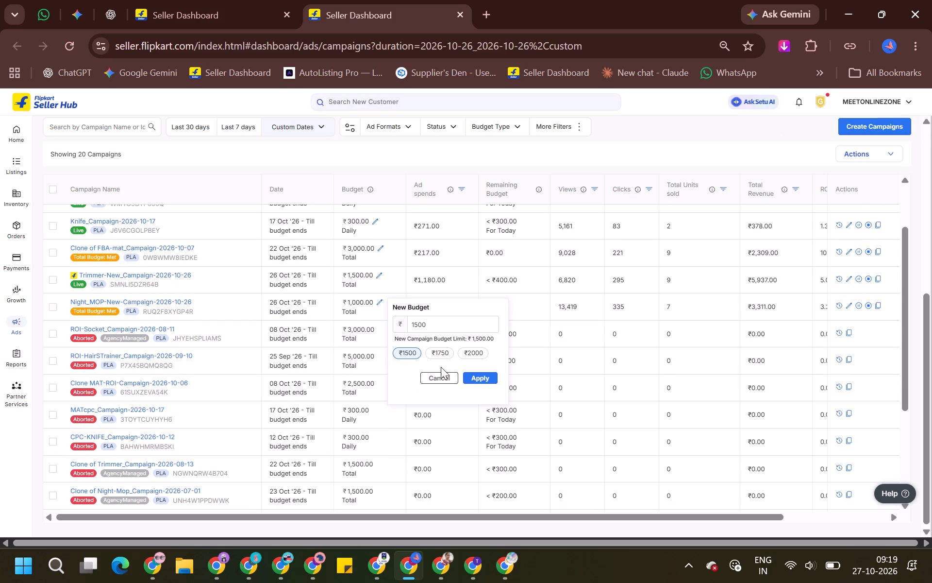
pyautogui.click(467, 378)
# Set the total budget of the campaign Knife-NewCampaign-2026-10-26 to ₹1,500 and apply it.
pyautogui.scroll(-2, 257, 344)
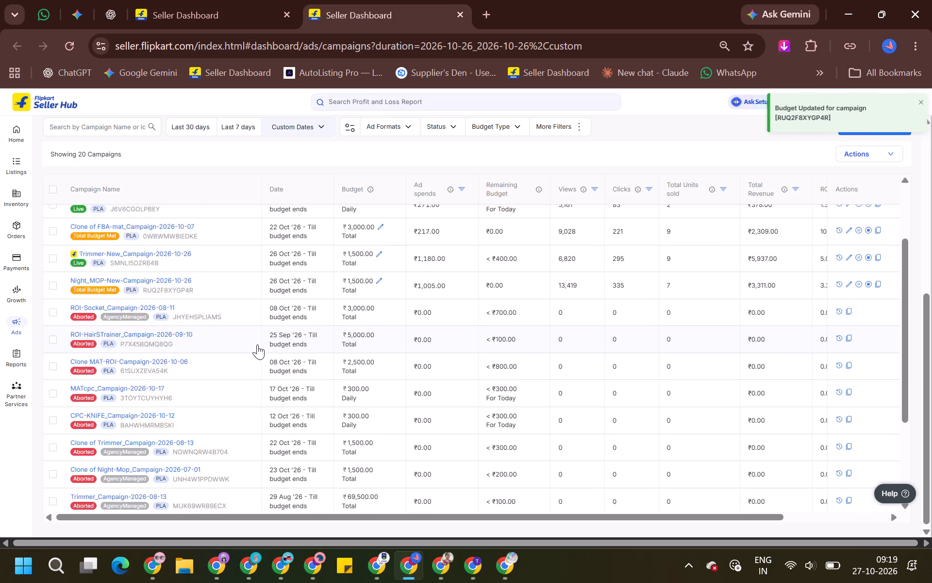
pyautogui.scroll(-3, 257, 344)
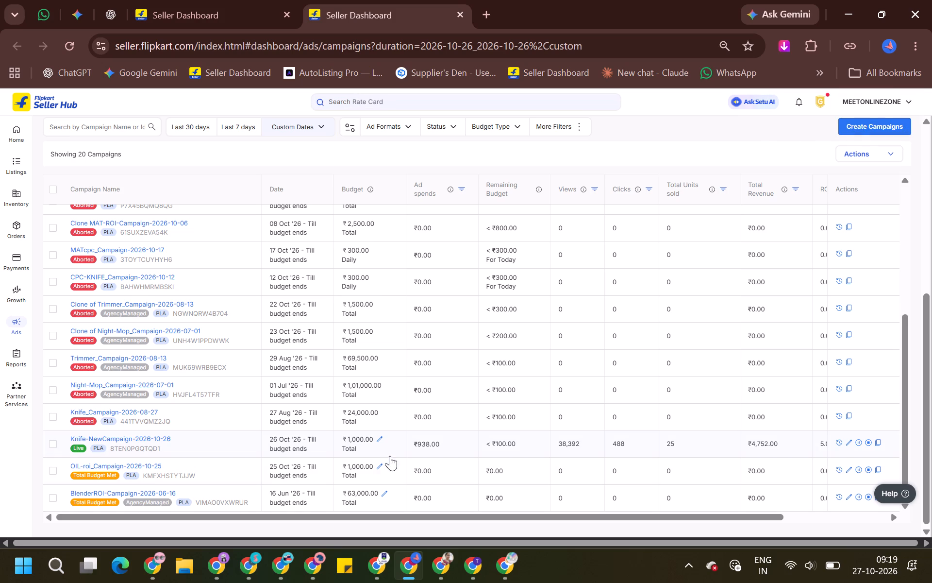
pyautogui.click(383, 442)
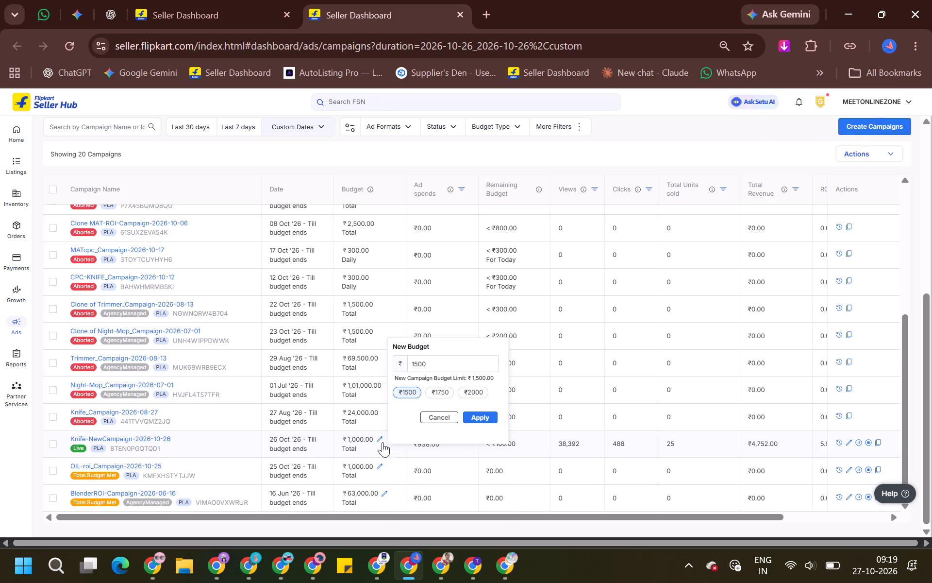
pyautogui.click(479, 420)
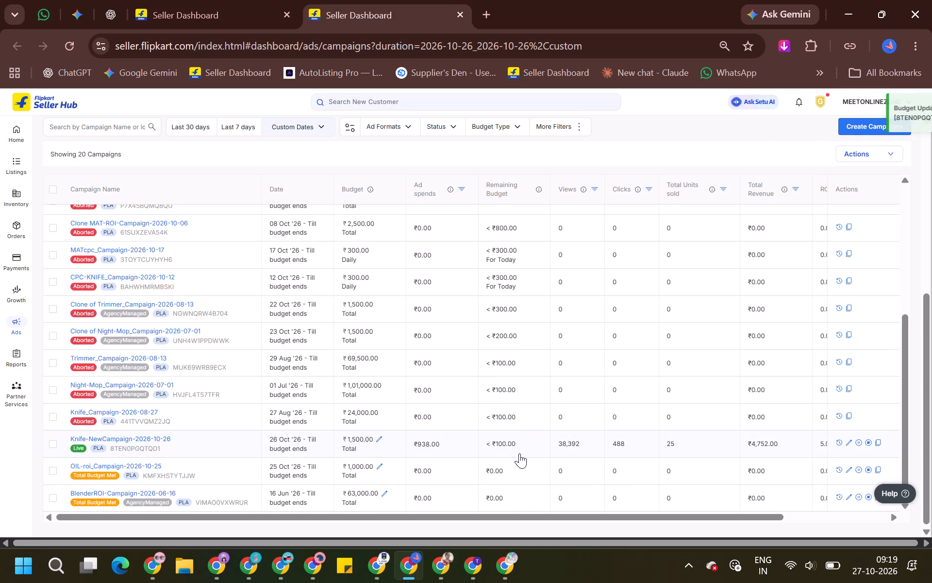
# Clone the campaign OIL-roi_Campaign-2026-10-25 and accept its copied campaign details, continuing to the adgroup settings.
pyautogui.scroll(-1, 420, 462)
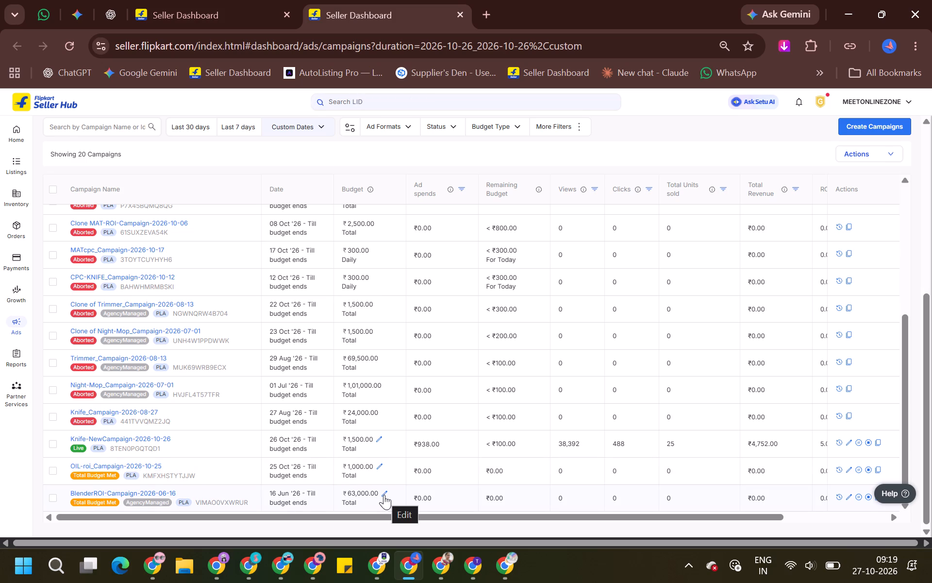
pyautogui.scroll(-1, 869, 503)
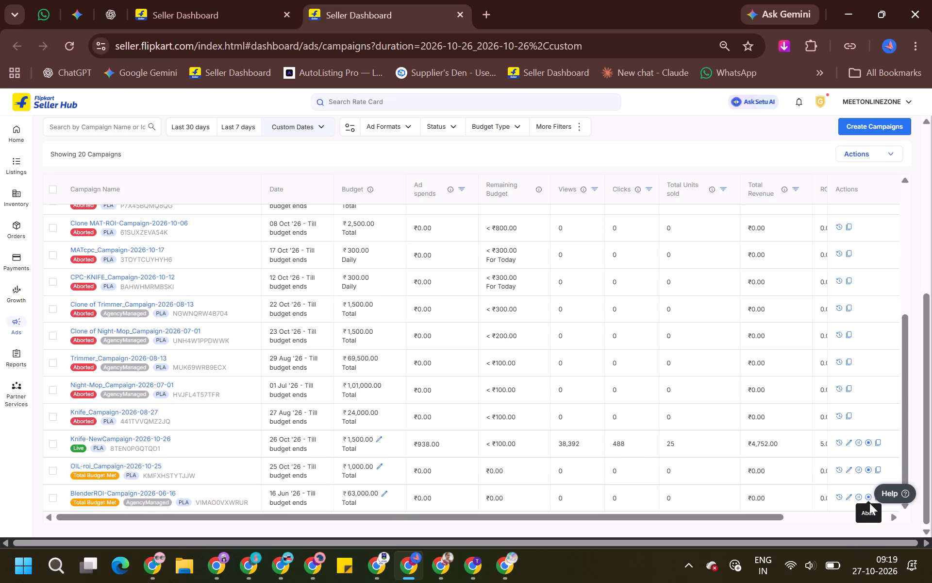
pyautogui.scroll(-1, 869, 503)
pyautogui.click(877, 470)
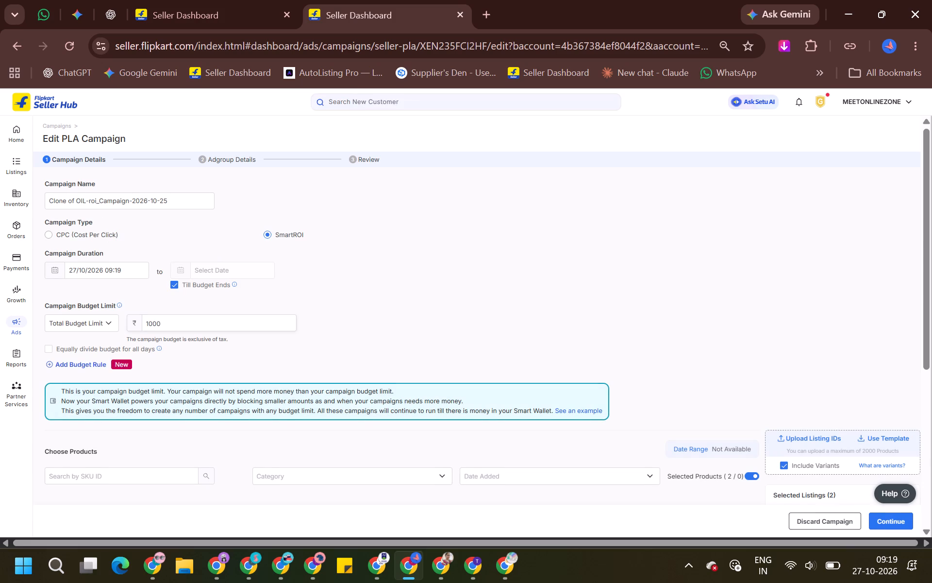
pyautogui.scroll(-1, 272, 317)
pyautogui.scroll(1, 272, 317)
pyautogui.scroll(-3, 272, 317)
pyautogui.click(888, 523)
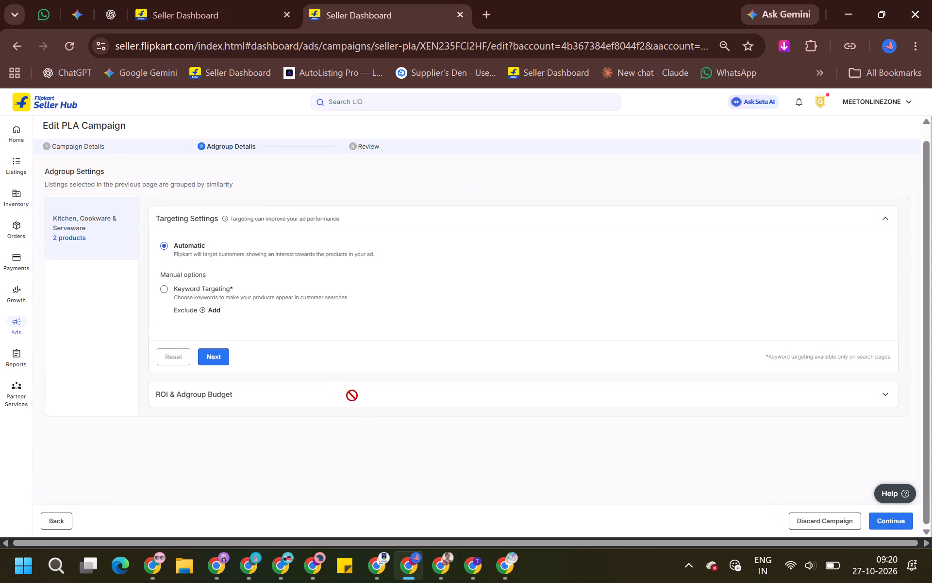
# Keep automatic targeting, set the cloned oil campaign's ROI to 10, and submit the campaign from its review page.
pyautogui.click(226, 355)
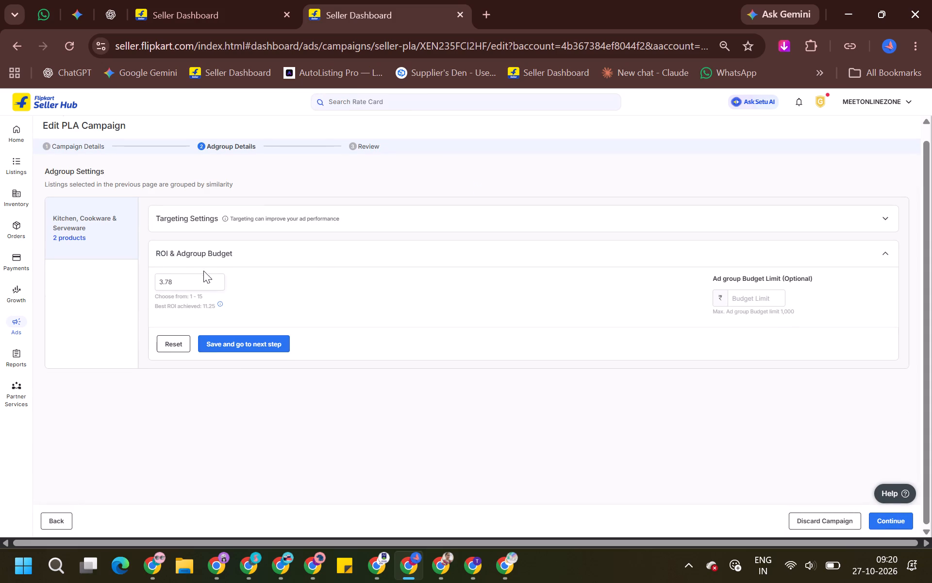
pyautogui.click(203, 269)
pyautogui.tripleClick(203, 275)
pyautogui.write('10')
pyautogui.click(242, 344)
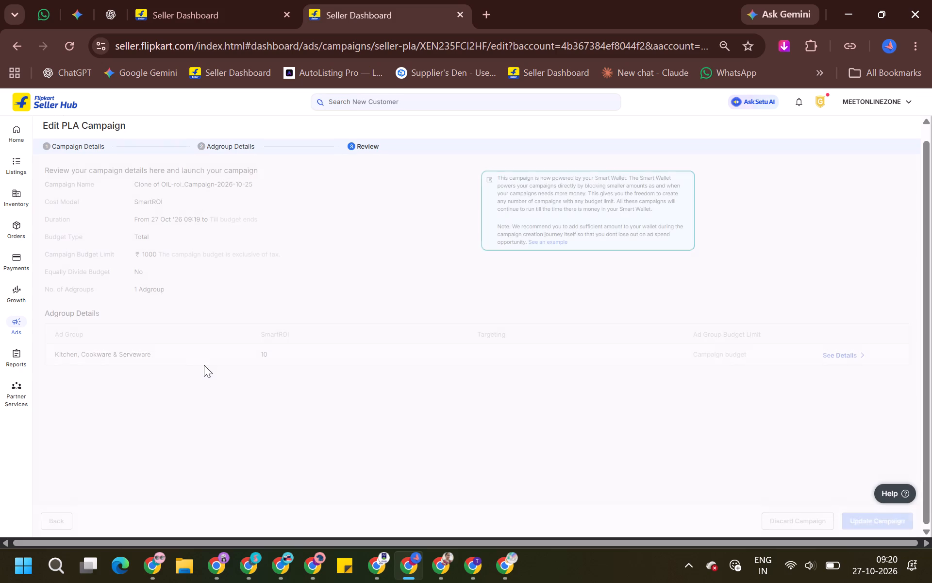
pyautogui.click(874, 526)
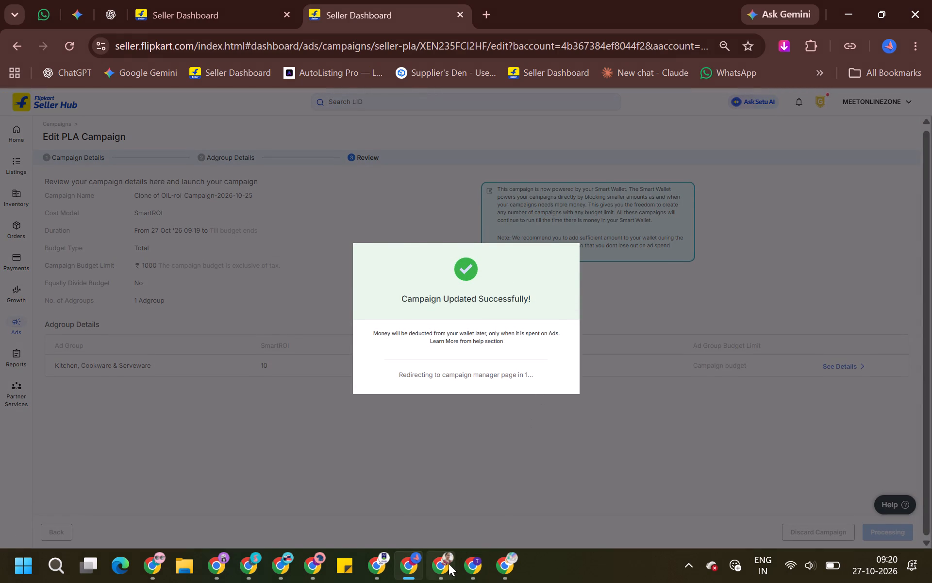
# Switch to the ROHANCART seller account and examine the budgets and statuses in its campaign list.
pyautogui.click(449, 564)
pyautogui.click(527, 0)
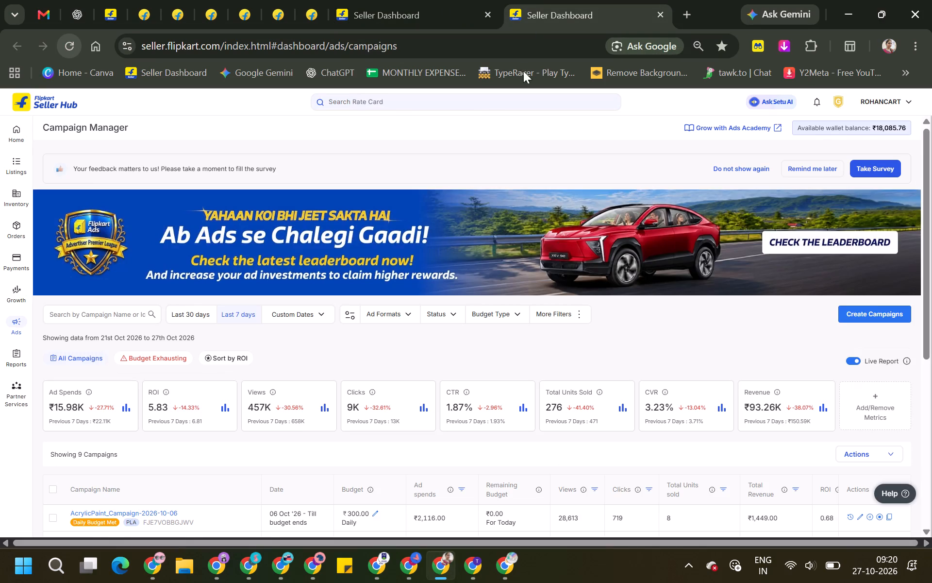
pyautogui.scroll(-1, 423, 214)
pyautogui.scroll(1, 417, 244)
pyautogui.scroll(-2, 417, 248)
pyautogui.scroll(-2, 399, 312)
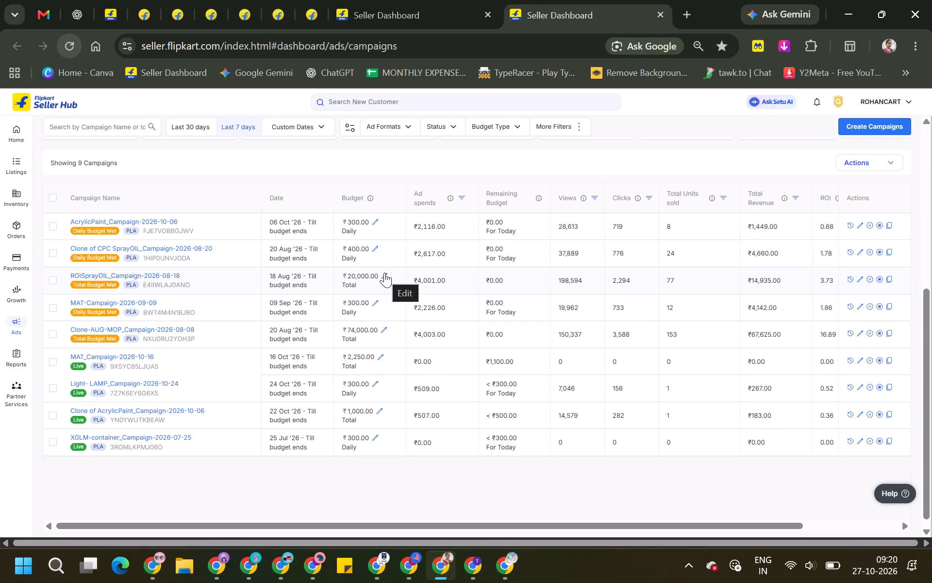
# Switch to the PragatiEZone seller account's campaign list and move its browser window ahead of ROHANCART's in the taskbar order.
pyautogui.click(407, 574)
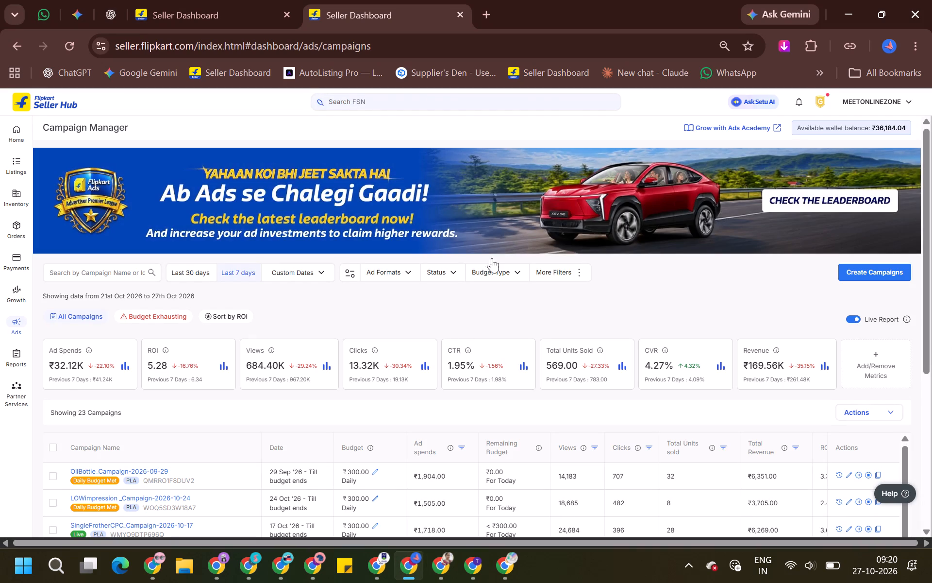
pyautogui.click(437, 560)
pyautogui.click(473, 562)
pyautogui.moveTo(476, 571); pyautogui.dragTo(437, 571)
pyautogui.click(424, 0)
# Set the total budget of the campaign New-Mat-Mop_Campaign-2026-07-22 to ₹38,000, skipping the budget guide, and apply it.
pyautogui.scroll(-5, 403, 277)
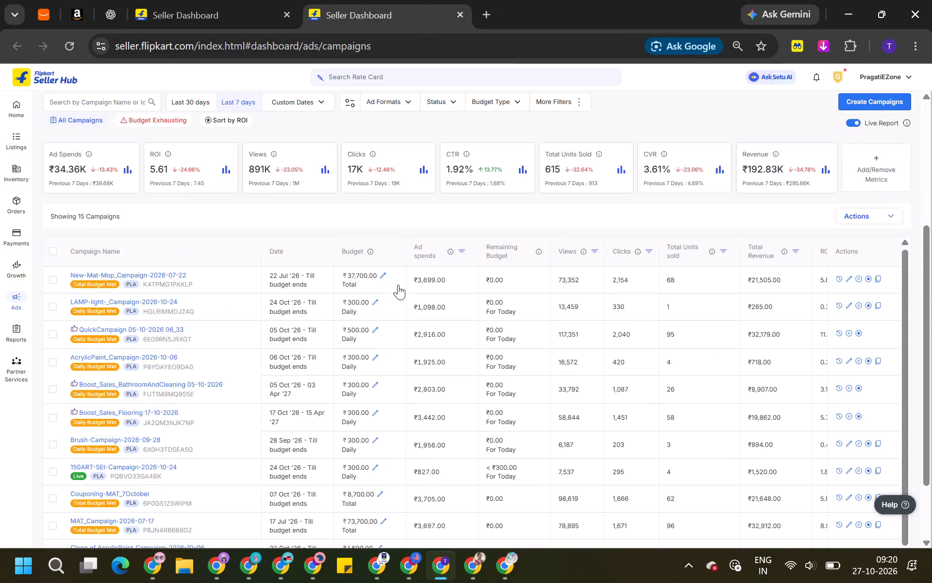
pyautogui.click(385, 186)
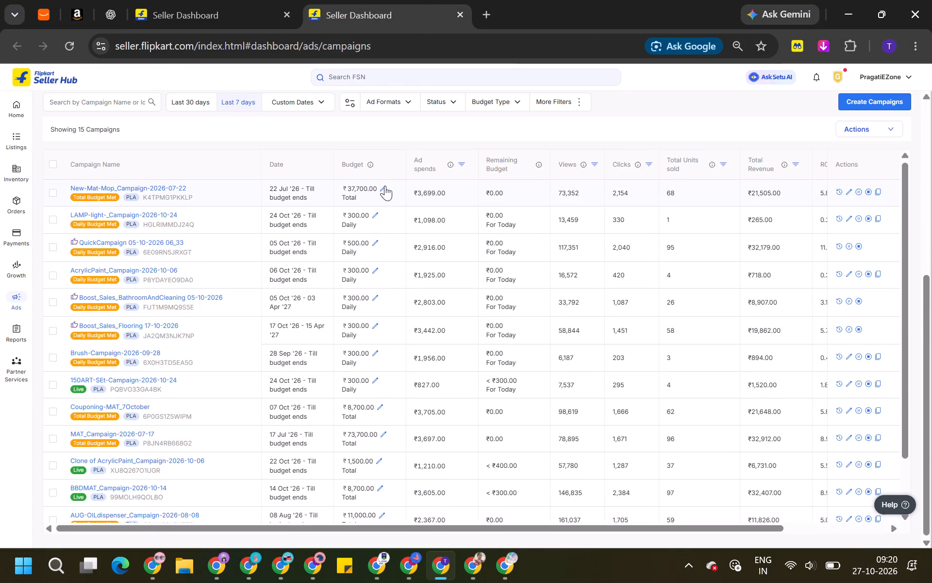
pyautogui.doubleClick(418, 211)
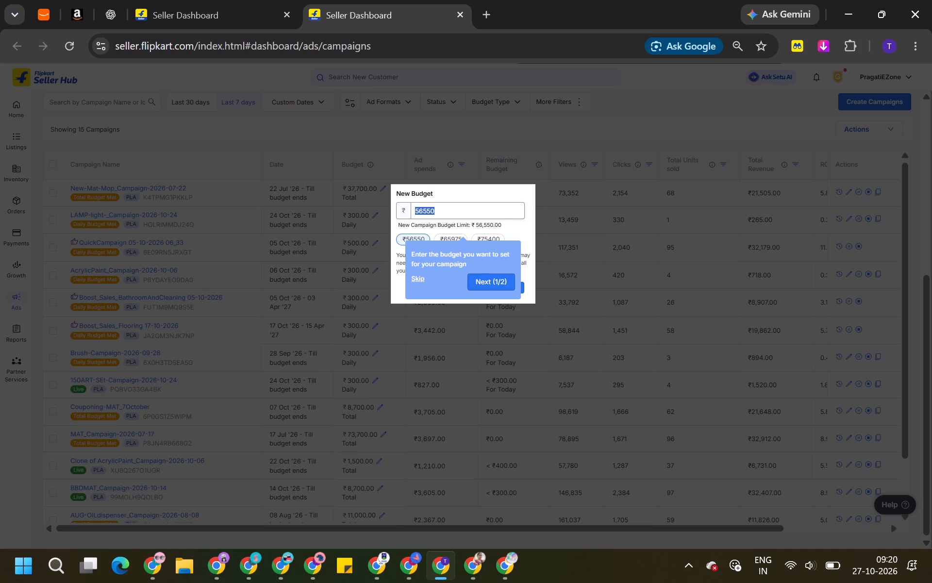
pyautogui.click(411, 276)
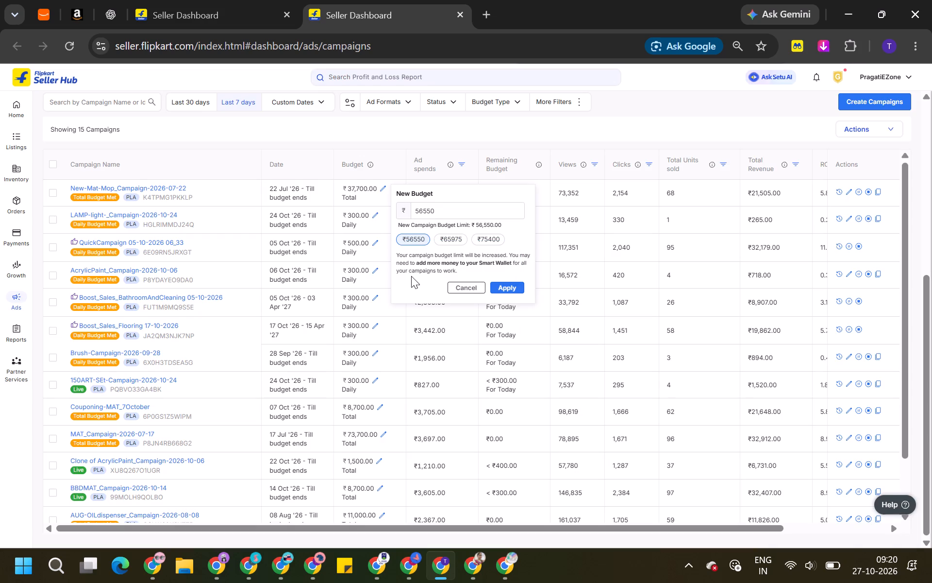
pyautogui.doubleClick(429, 213)
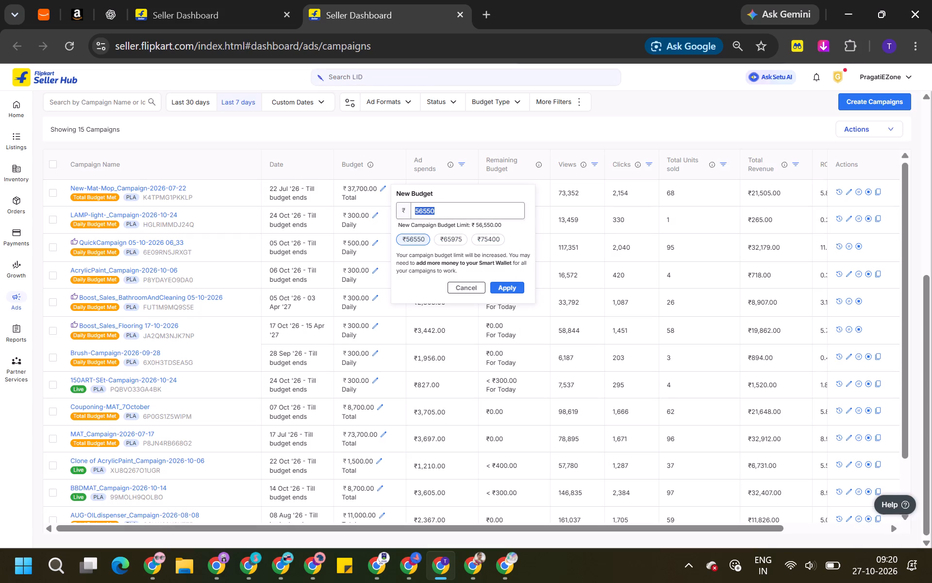
pyautogui.write('38000')
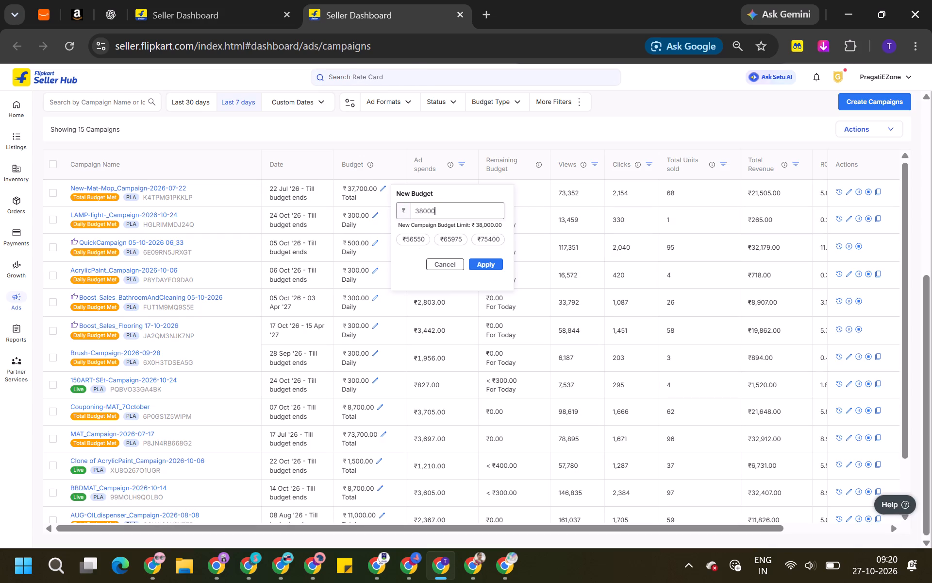
pyautogui.click(478, 263)
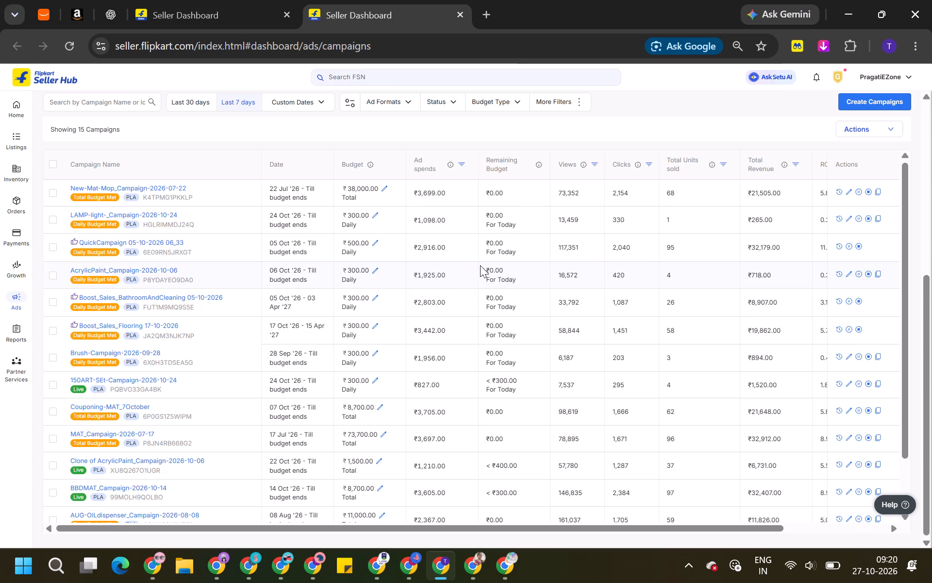
# Set the total budget of the campaign Couponing-MAT_7October to ₹9,000 and apply it.
pyautogui.scroll(-1, 395, 332)
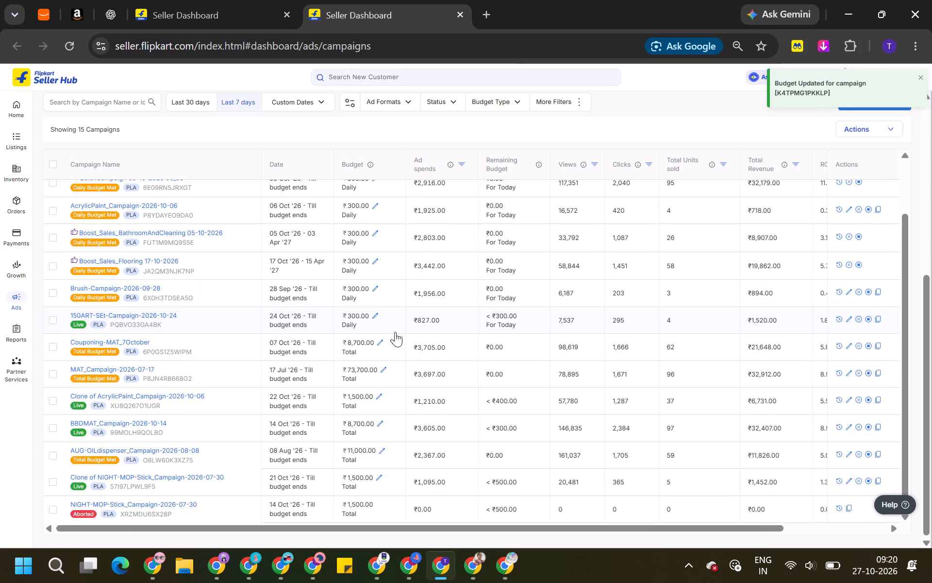
pyautogui.scroll(-2, 395, 332)
pyautogui.click(380, 341)
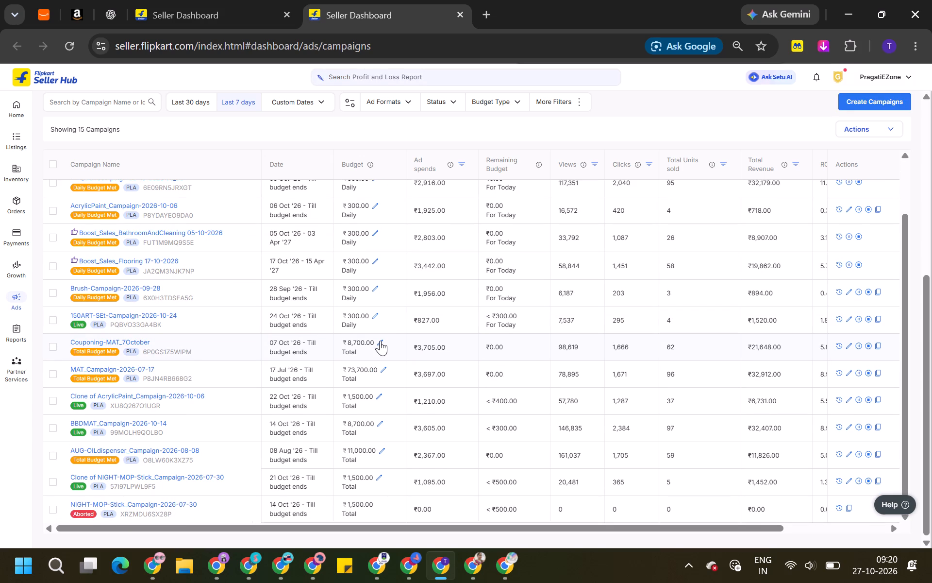
pyautogui.tripleClick(436, 360)
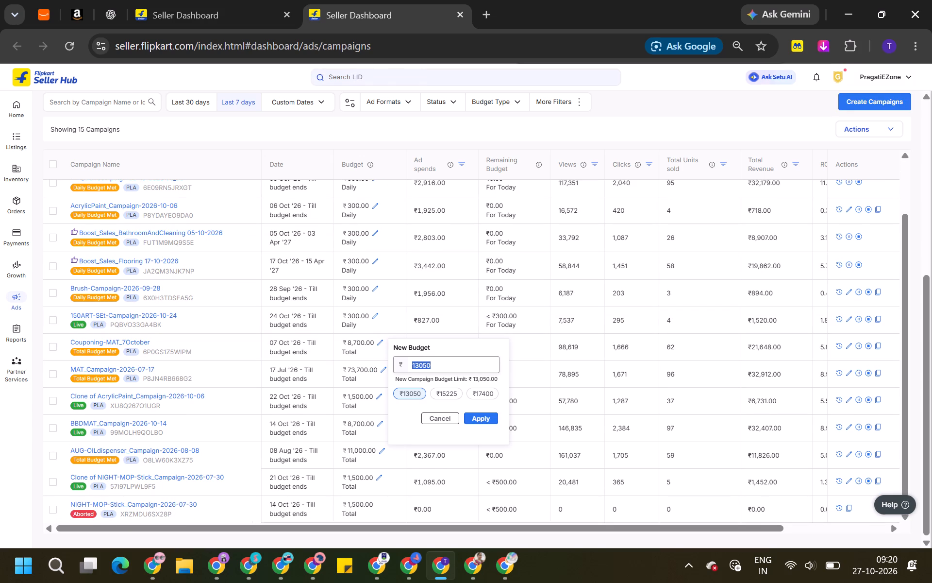
pyautogui.write('9000')
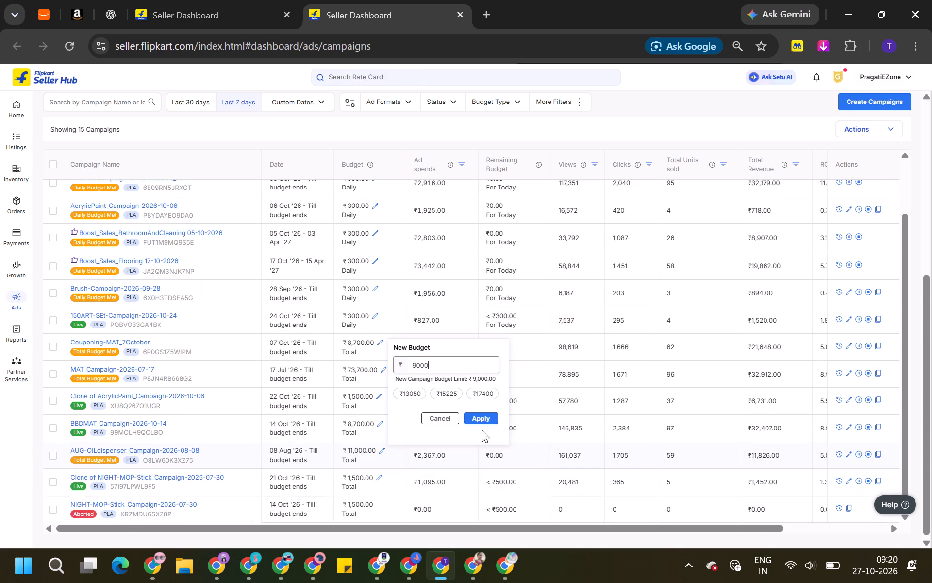
pyautogui.click(479, 418)
# Set the total budget of the campaign MAT_Campaign-2026-07-17 to ₹74,000 and apply it.
pyautogui.click(387, 370)
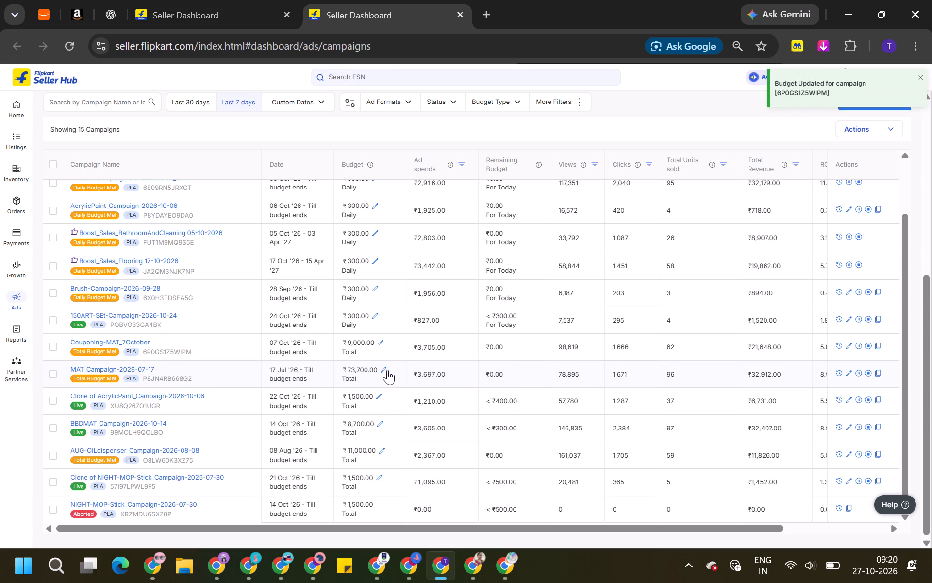
pyautogui.click(383, 370)
pyautogui.click(383, 370)
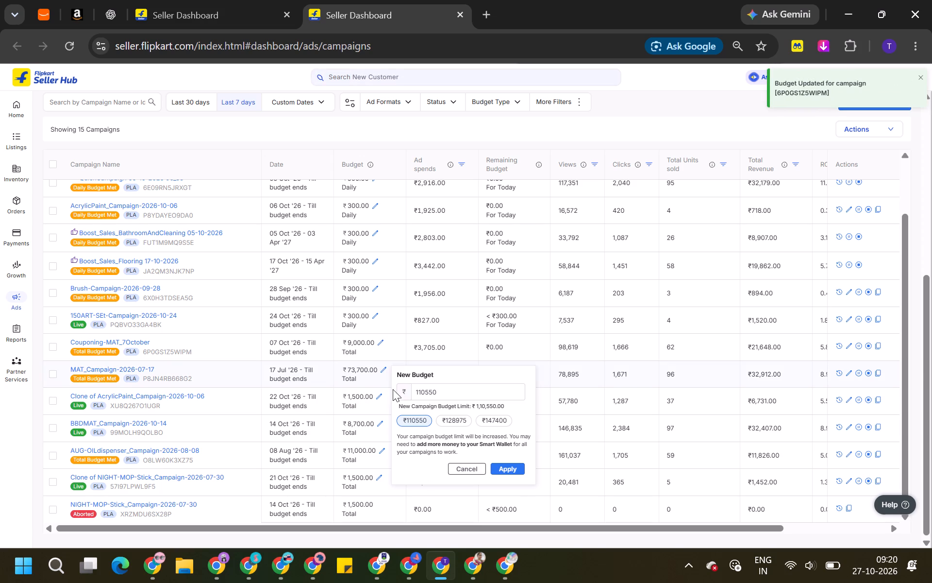
pyautogui.tripleClick(427, 394)
pyautogui.click(427, 394)
pyautogui.write('74')
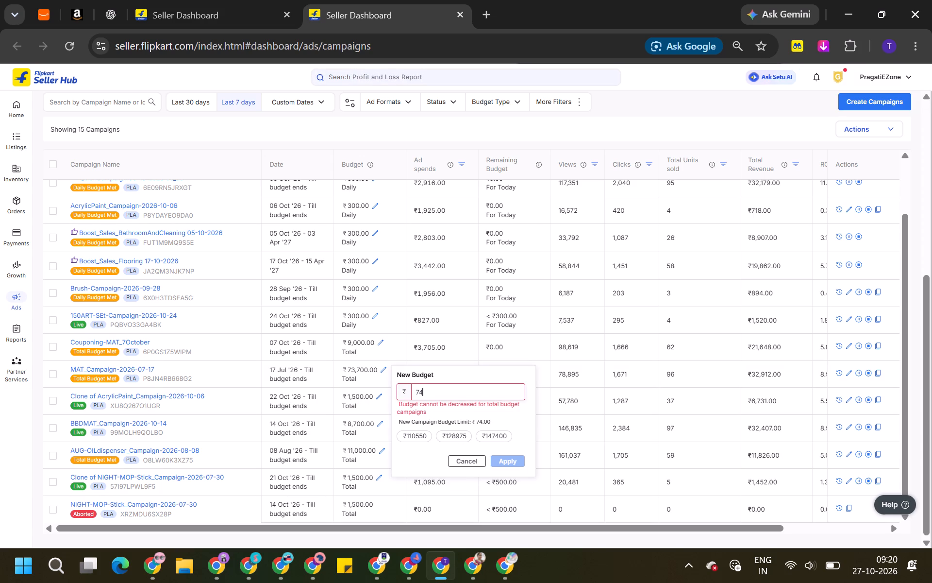
pyautogui.press('0')
pyautogui.press('0')
pyautogui.press('0')
pyautogui.click(502, 448)
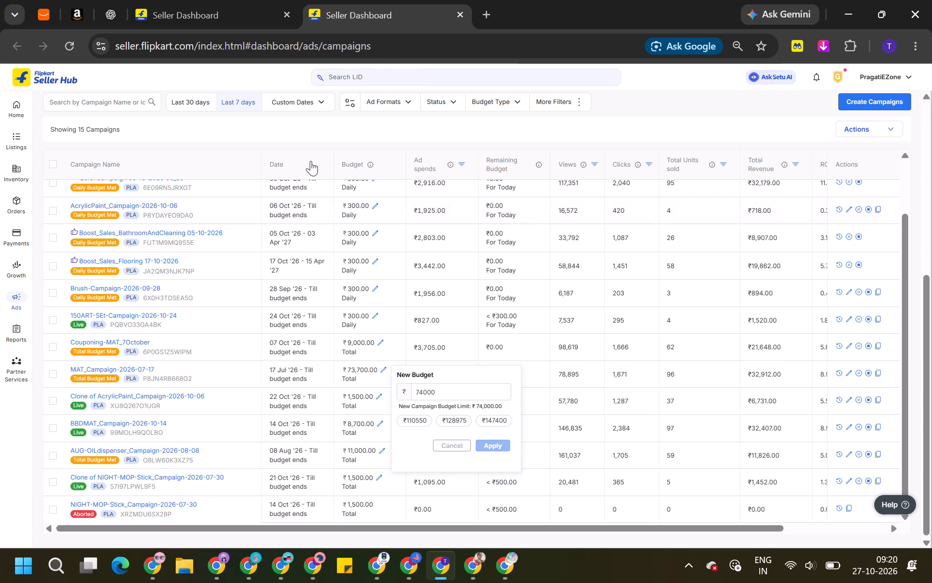
# Set the total budget of the campaign AUG-OILdispenser_Campaign-2026-08-08 to ₹12,000 and apply it.
pyautogui.scroll(-2, 300, 321)
pyautogui.scroll(-1, 302, 380)
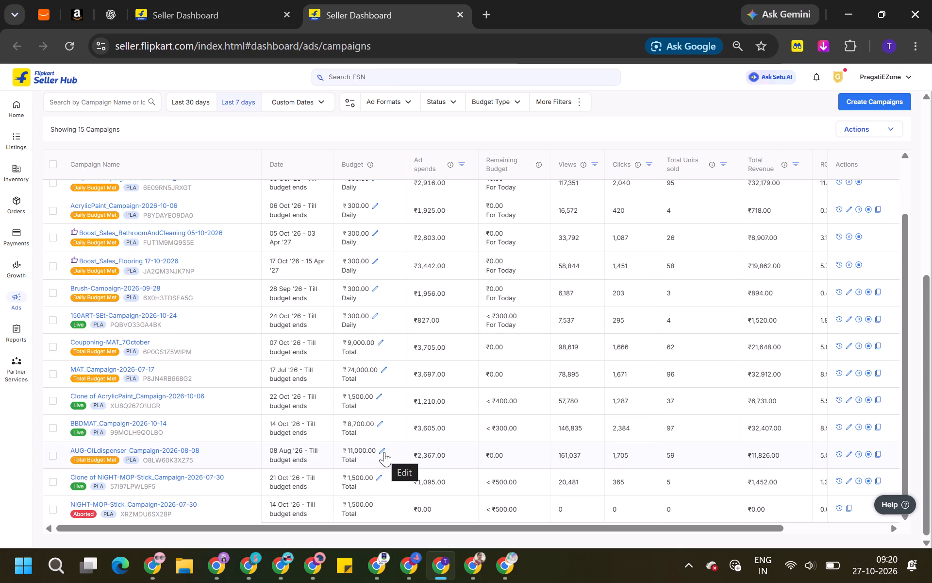
pyautogui.click(384, 452)
pyautogui.click(413, 470)
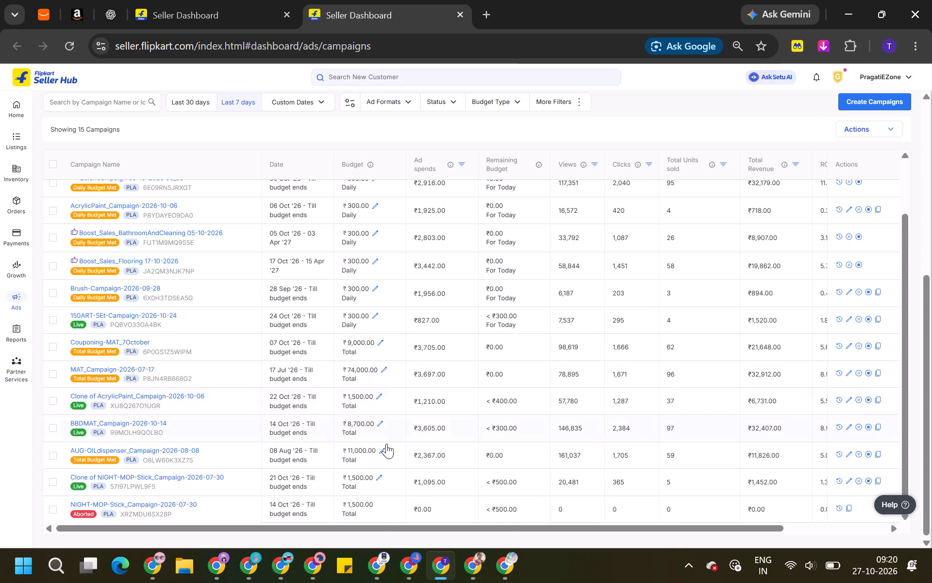
pyautogui.click(389, 455)
pyautogui.click(380, 451)
pyautogui.tripleClick(419, 470)
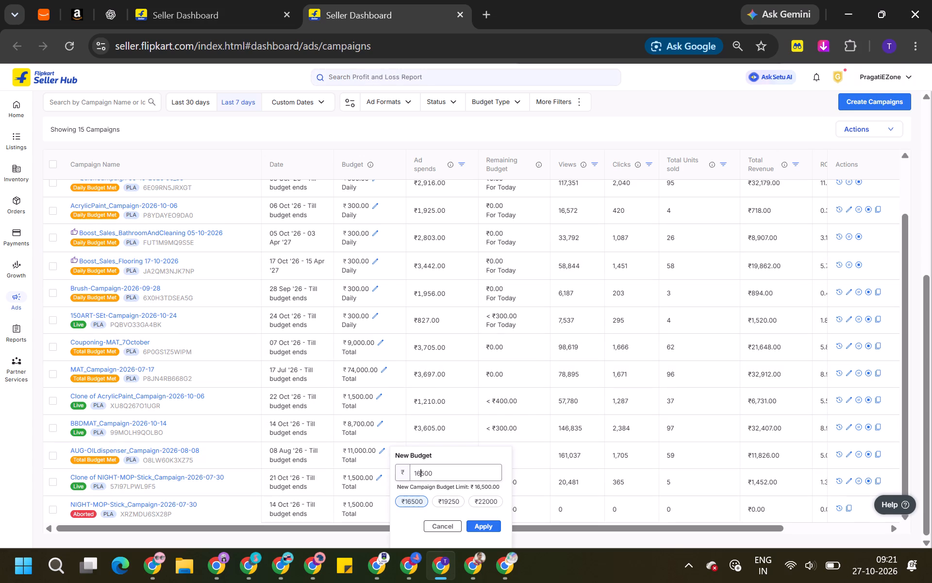
pyautogui.write('1200')
pyautogui.press('0')
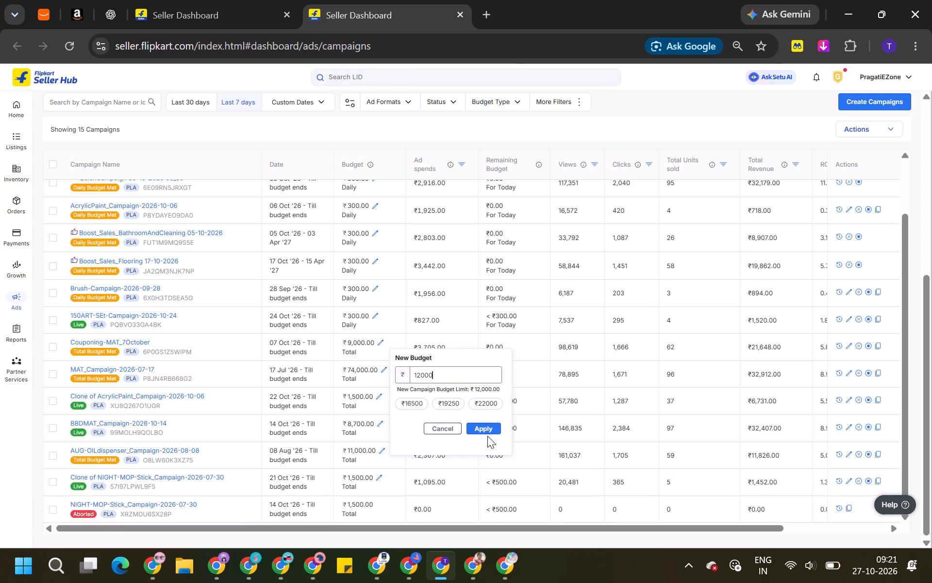
pyautogui.click(487, 436)
pyautogui.click(484, 428)
pyautogui.scroll(-6, 383, 454)
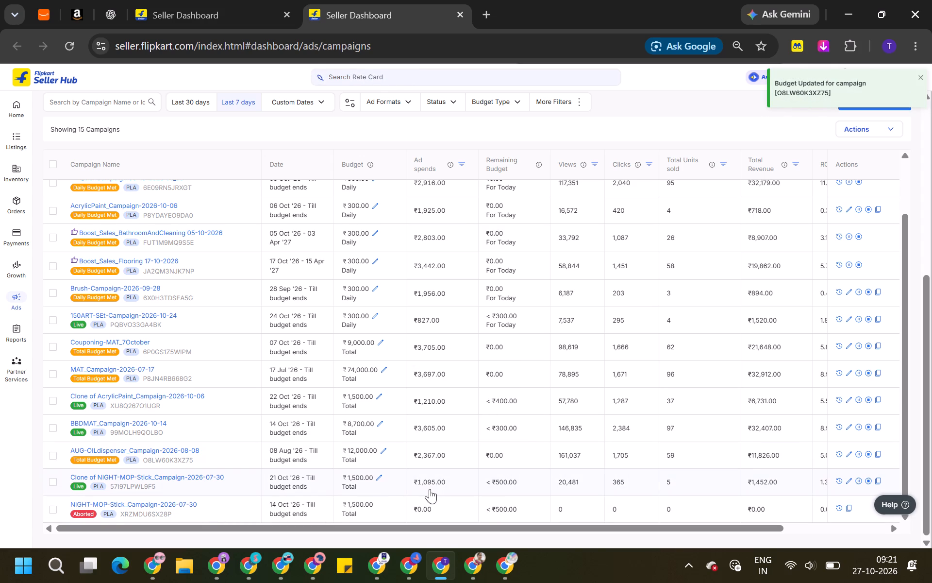
# Check the campaign budgets and statuses in the MEETONLINEZONE account's campaign list.
pyautogui.click(410, 572)
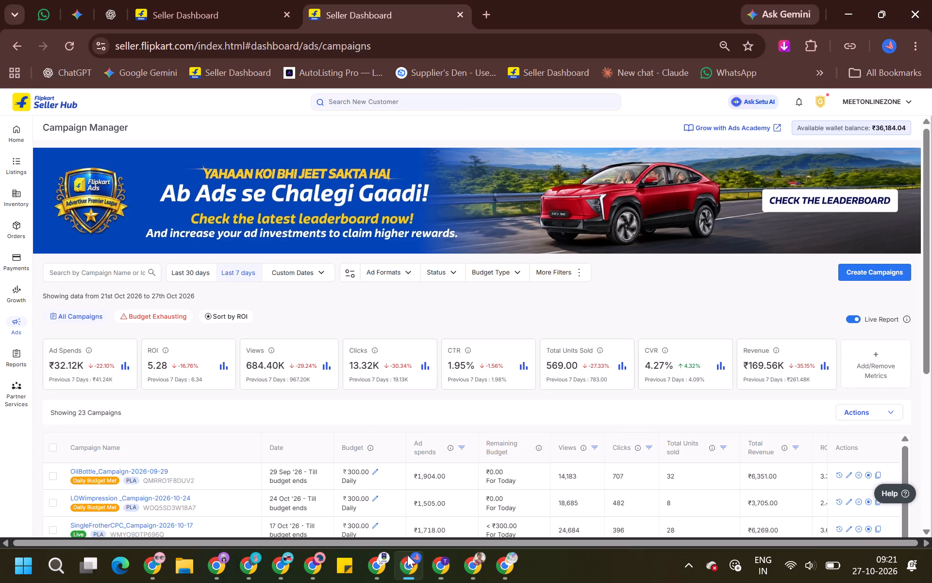
pyautogui.scroll(-3, 351, 379)
pyautogui.scroll(1, 351, 379)
pyautogui.scroll(-1, 352, 379)
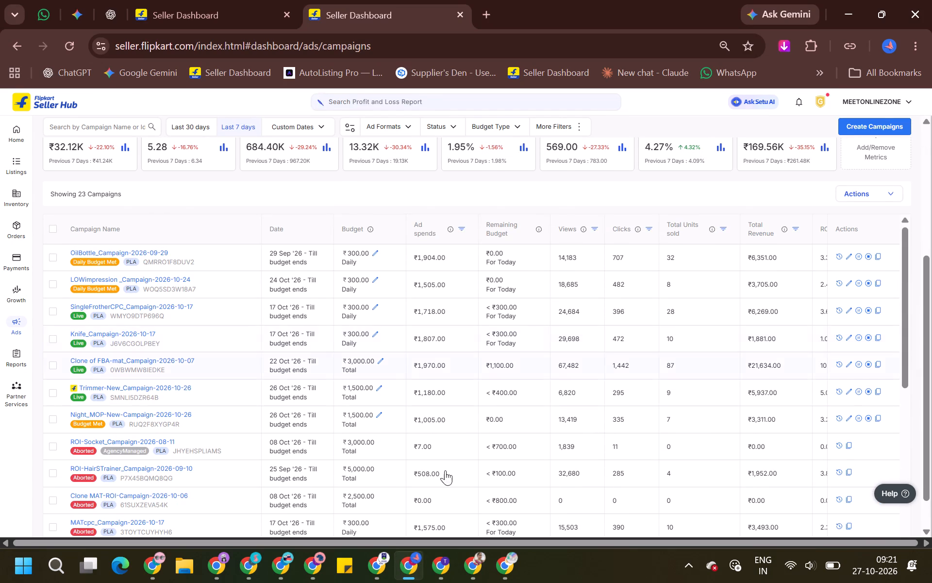
pyautogui.click(442, 564)
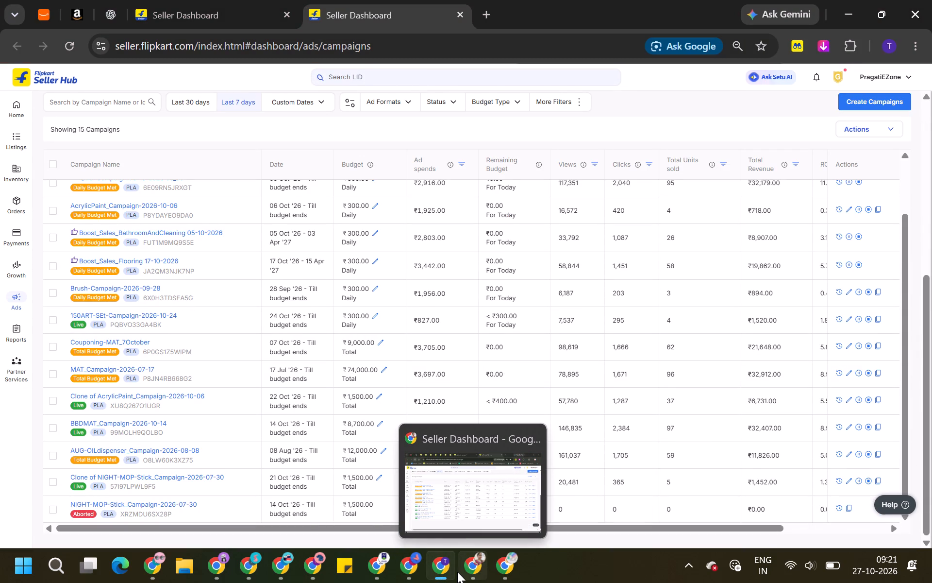
# In the ROHANCART account's window, set the total budget of ROISprayOIL_Campaign-2026-08-18 to ₹20,500 and apply it.
pyautogui.click(472, 571)
pyautogui.scroll(-1, 469, 435)
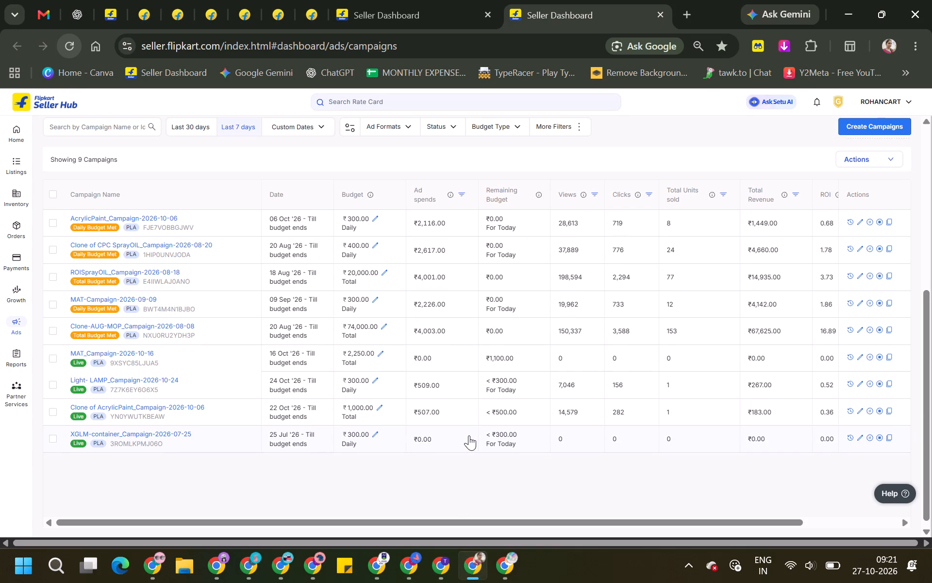
pyautogui.scroll(-1, 469, 435)
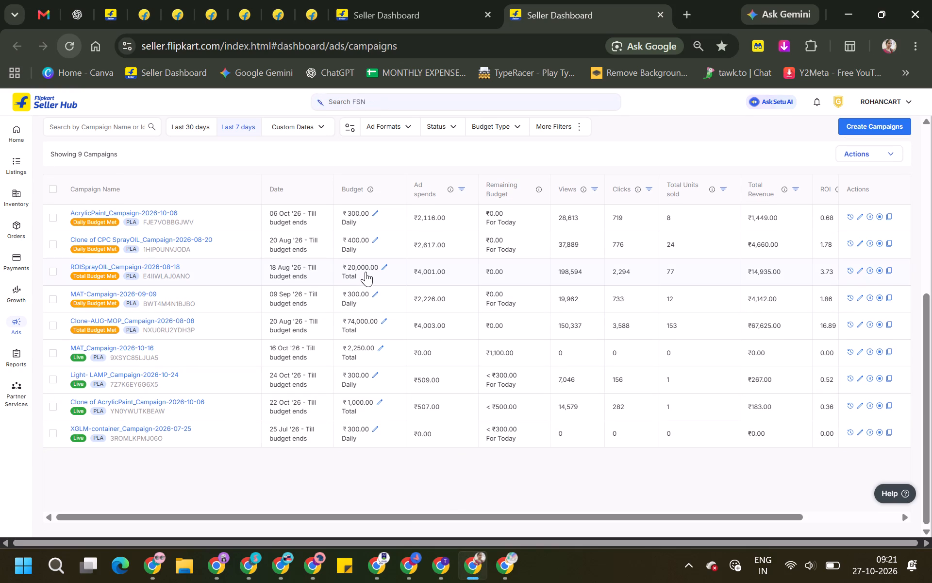
pyautogui.click(383, 270)
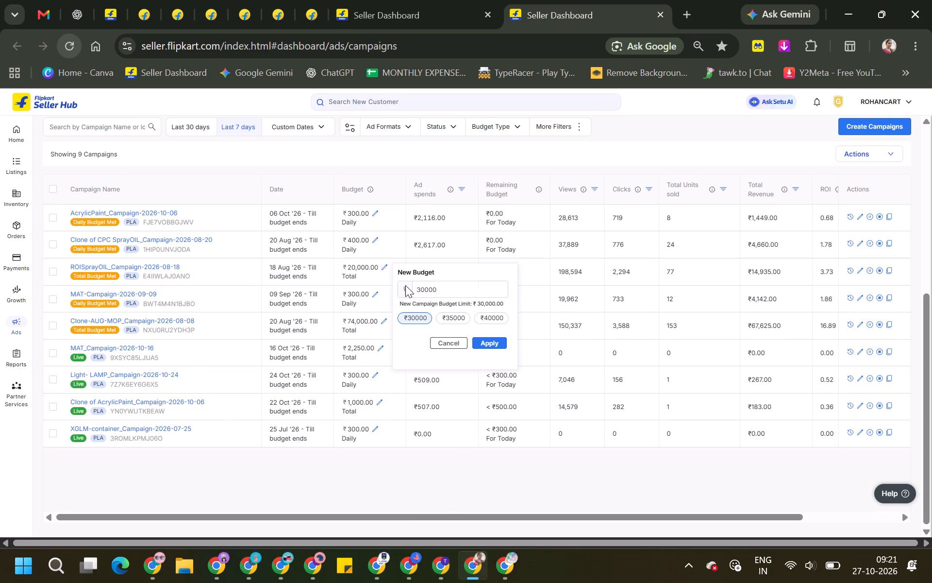
pyautogui.doubleClick(433, 290)
pyautogui.write('20500')
pyautogui.click(499, 344)
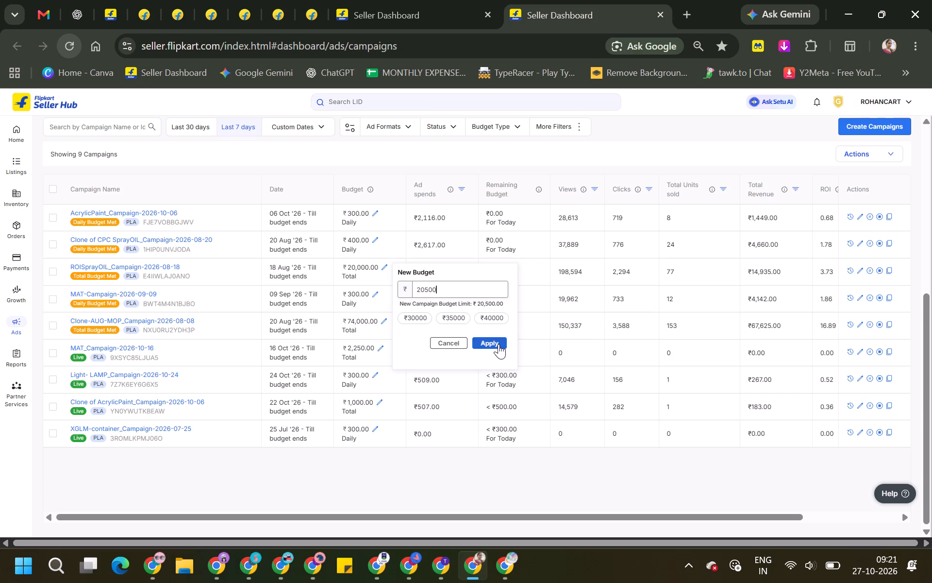
# Set the total budget of the campaign Clone-AUG-MOP_Campaign-2026-08-08 to ₹74,500 and apply it.
pyautogui.click(387, 325)
pyautogui.doubleClick(383, 322)
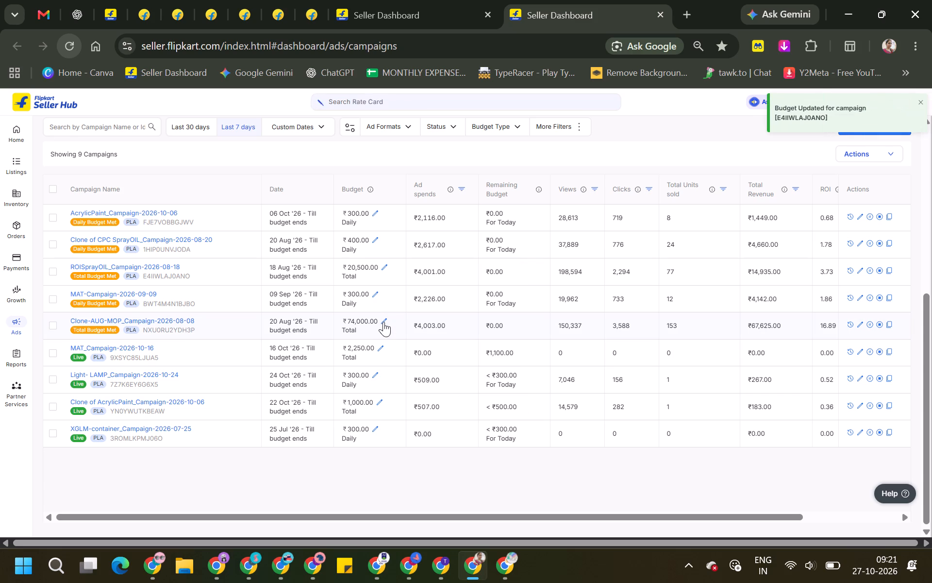
pyautogui.tripleClick(418, 339)
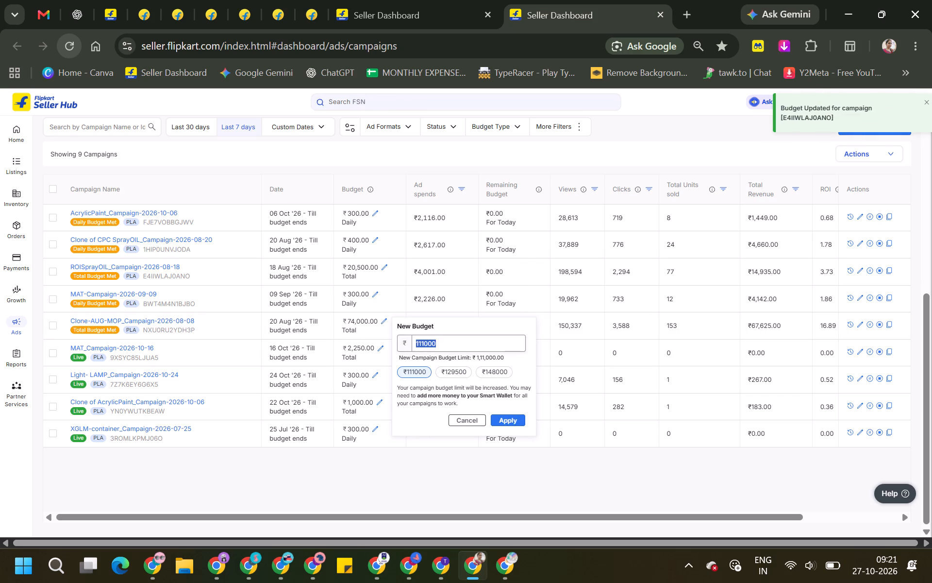
pyautogui.press('7')
pyautogui.write('4500')
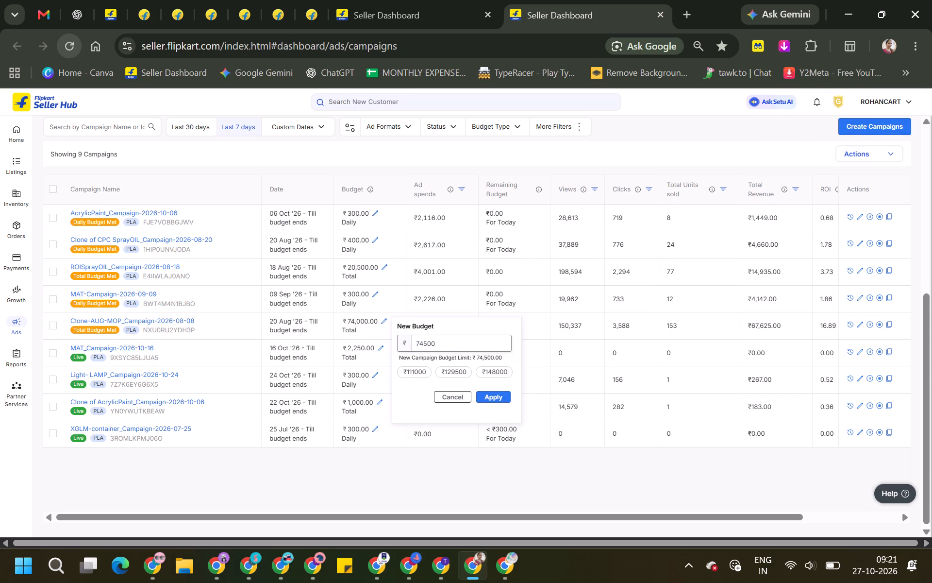
pyautogui.click(499, 399)
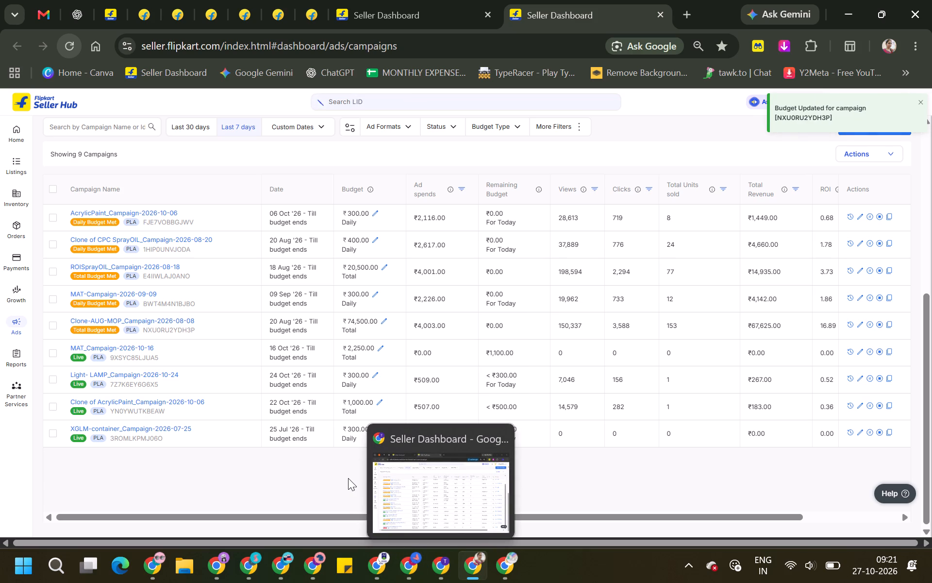
# Abort the campaign XGLM-container_Campaign-2026-07-25.
pyautogui.click(882, 435)
pyautogui.click(878, 436)
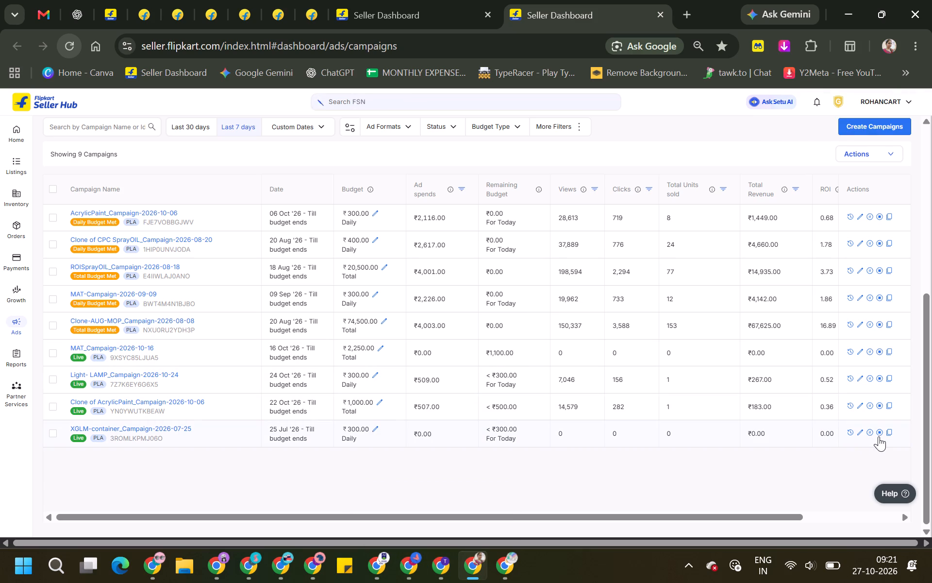
pyautogui.click(611, 346)
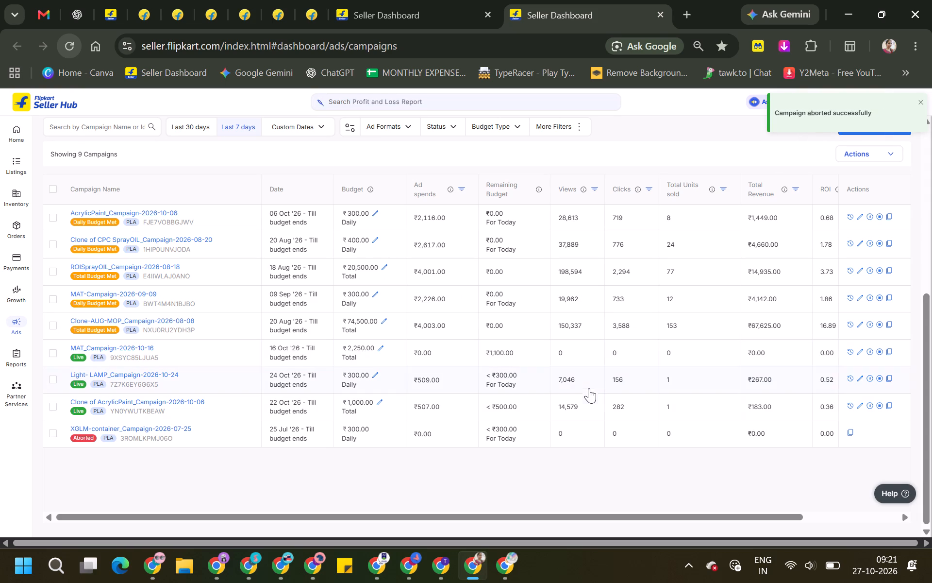
# Open MAT_Campaign-2026-10-16 for editing and continue from its campaign details to the adgroup details.
pyautogui.click(858, 351)
pyautogui.scroll(-5, 799, 346)
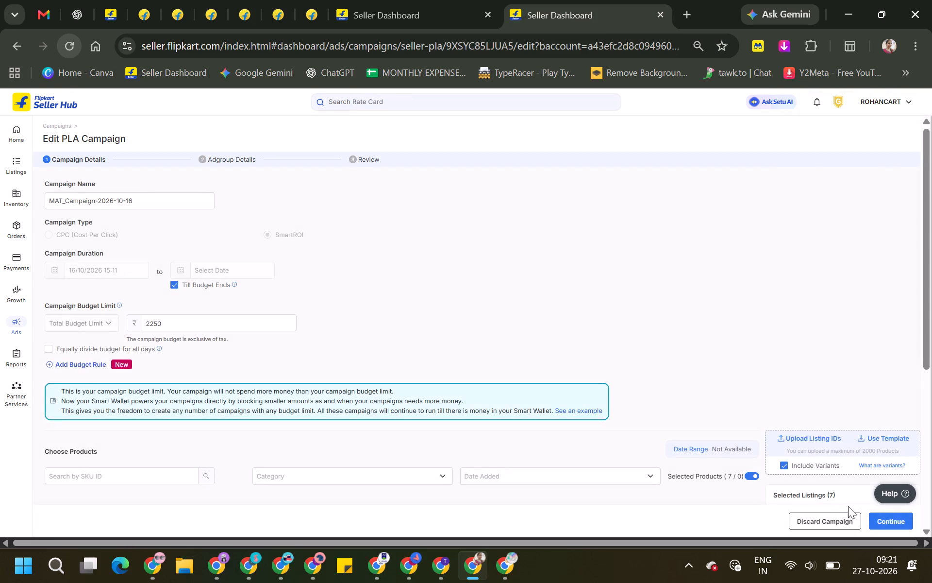
pyautogui.click(874, 516)
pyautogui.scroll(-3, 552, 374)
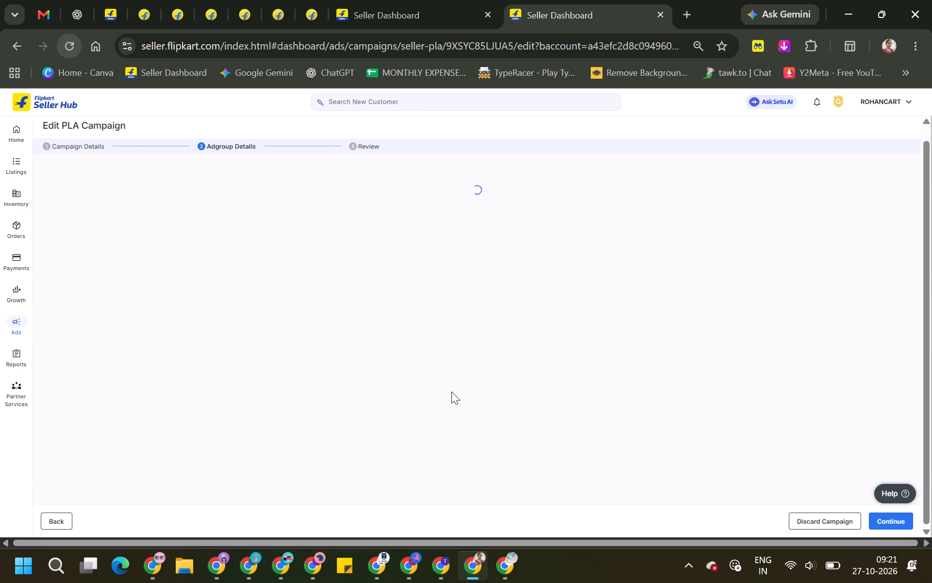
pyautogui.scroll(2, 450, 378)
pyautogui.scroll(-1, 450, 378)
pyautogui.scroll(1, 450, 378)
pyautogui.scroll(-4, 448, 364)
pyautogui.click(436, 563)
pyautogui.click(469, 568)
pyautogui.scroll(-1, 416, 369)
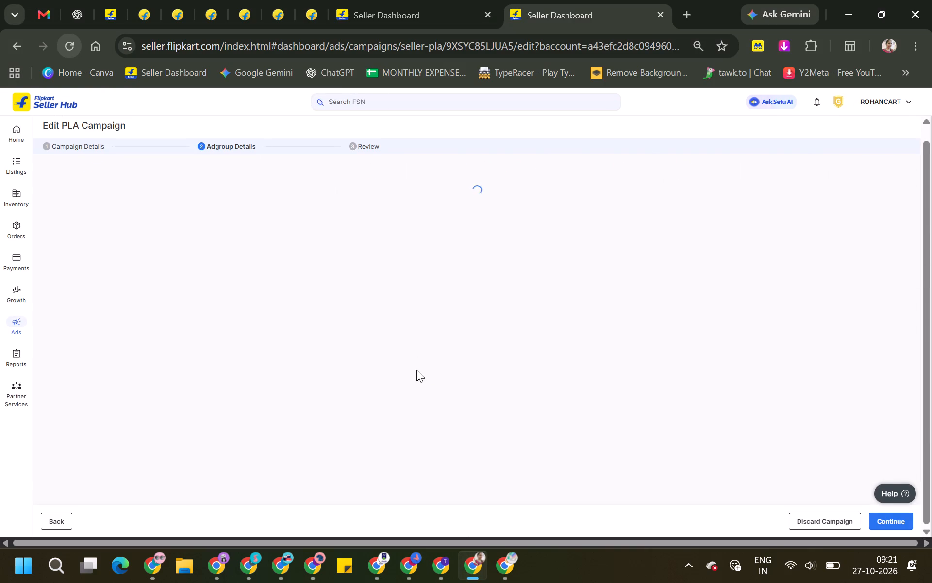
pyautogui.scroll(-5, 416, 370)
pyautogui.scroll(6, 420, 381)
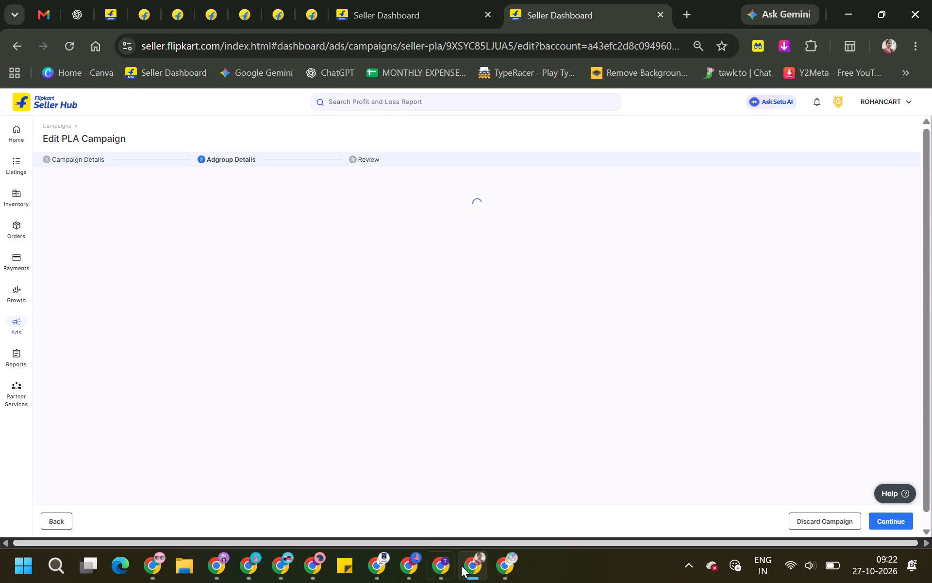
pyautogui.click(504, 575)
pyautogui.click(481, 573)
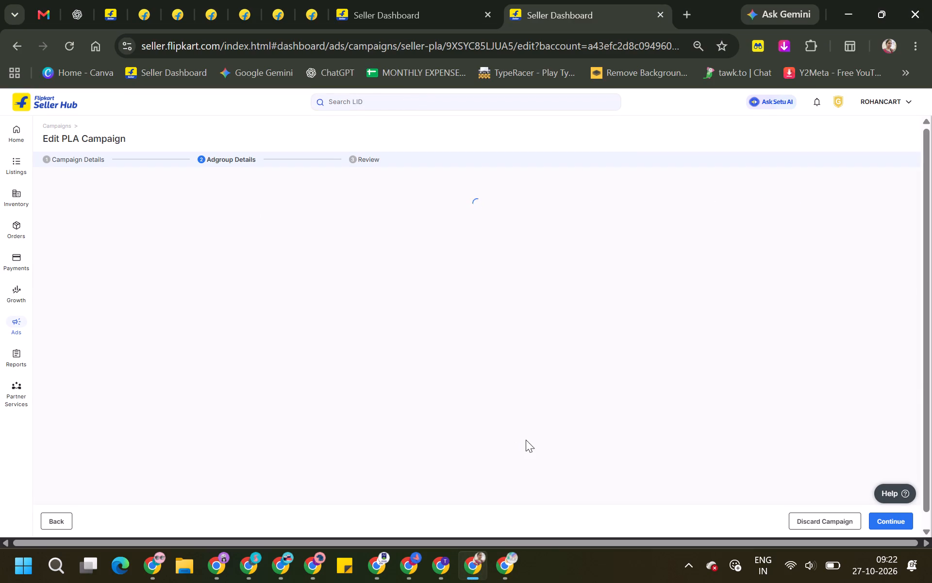
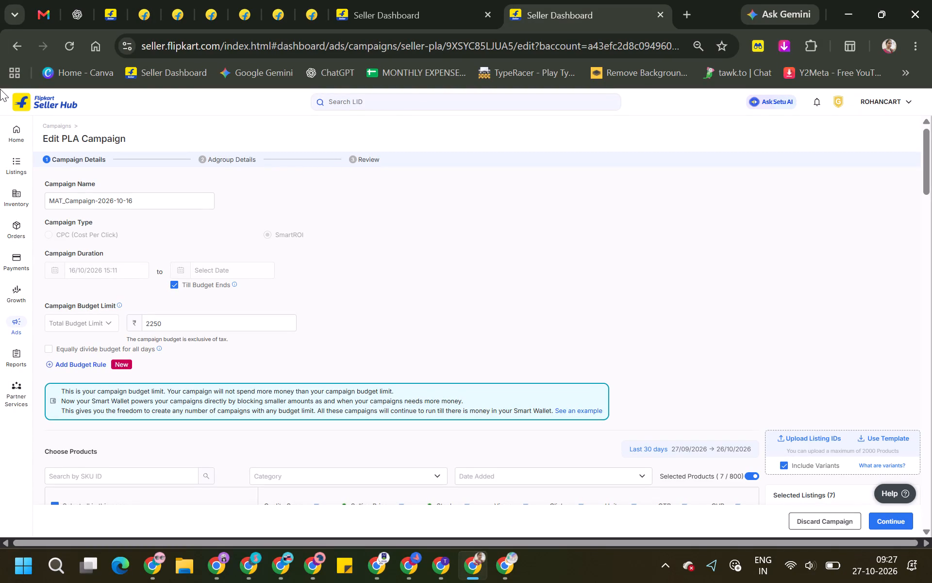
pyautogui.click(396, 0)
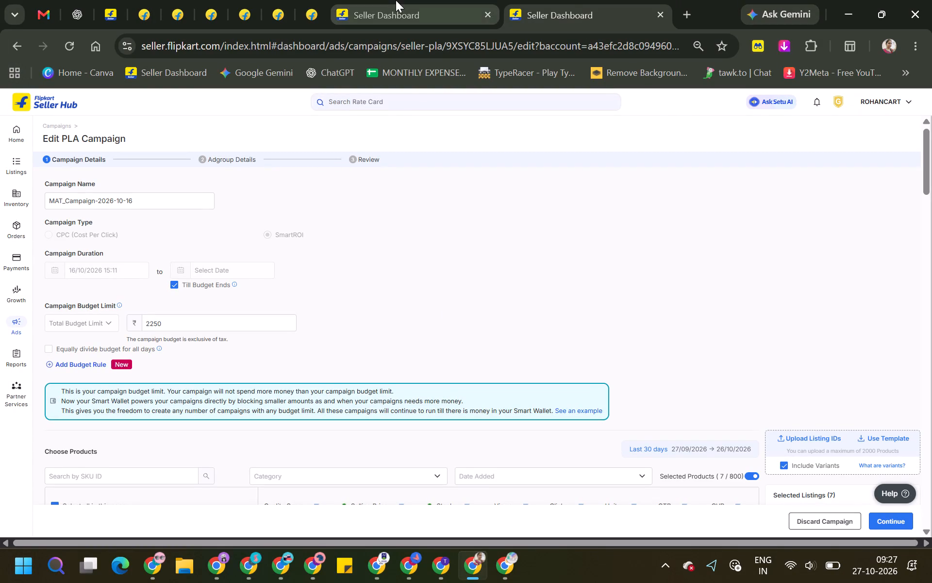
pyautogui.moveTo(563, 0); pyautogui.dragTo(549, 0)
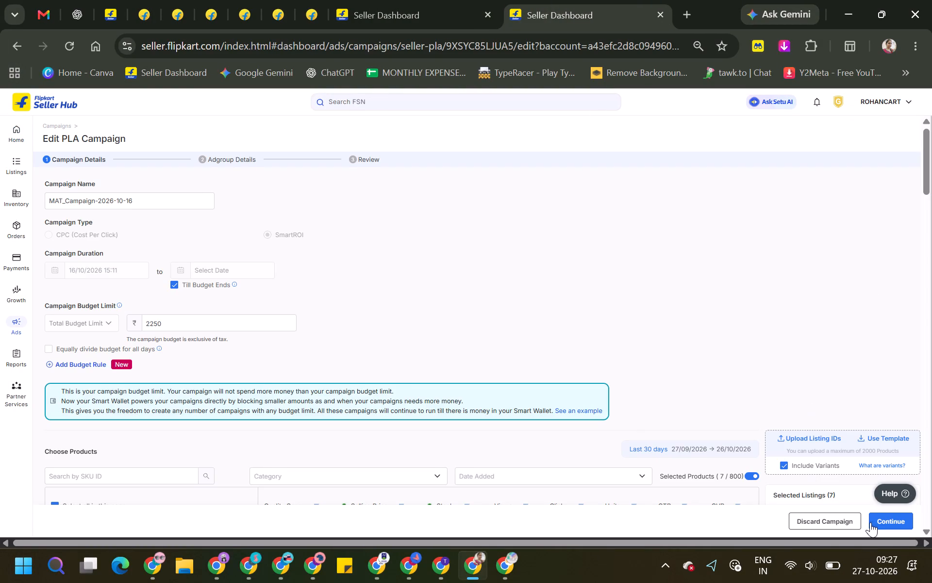
# In the adgroup details of MAT_Campaign-2026-10-16, set the Home Furnishing adgroup's ROI to 7 and save it.
pyautogui.click(870, 522)
pyautogui.scroll(-4, 388, 262)
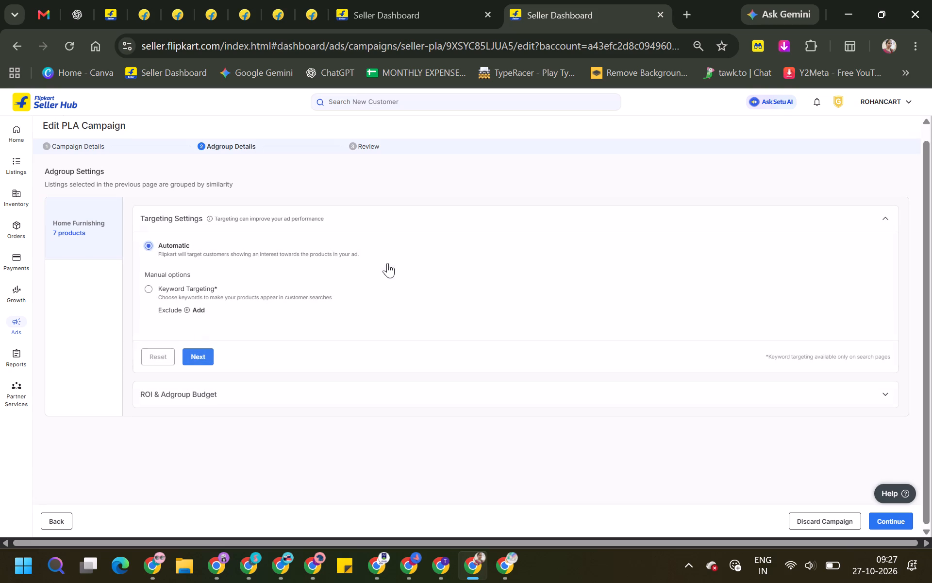
pyautogui.click(202, 354)
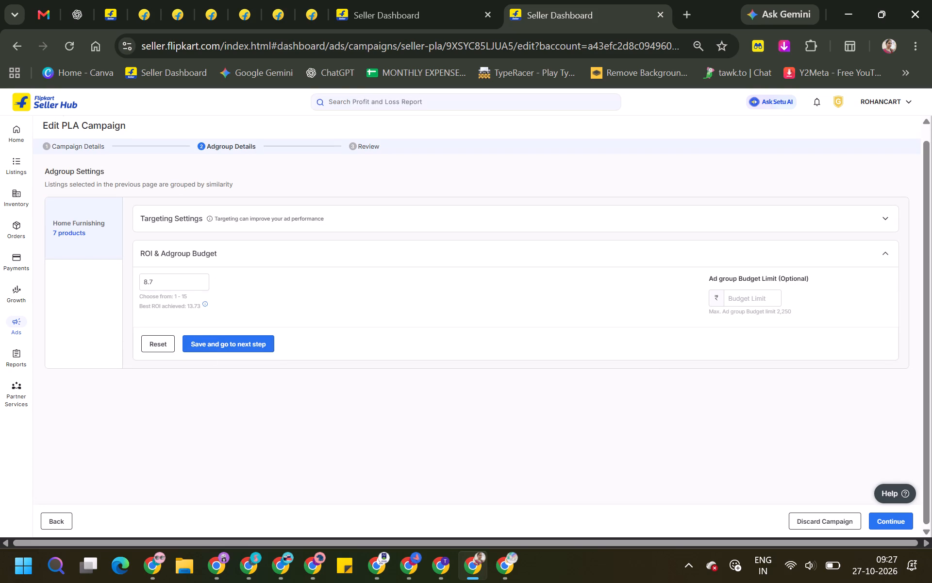
pyautogui.tripleClick(195, 279)
pyautogui.write('7.')
pyautogui.press('BackSpace')
pyautogui.press('Return')
pyautogui.click(224, 341)
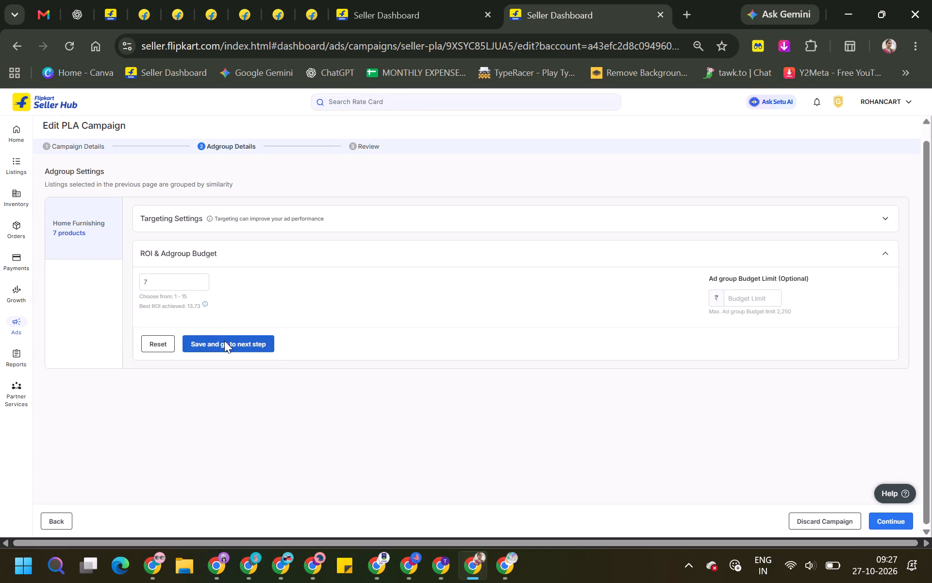
# Proceed to the review of MAT_Campaign-2026-10-16 and submit the campaign update.
pyautogui.click(898, 526)
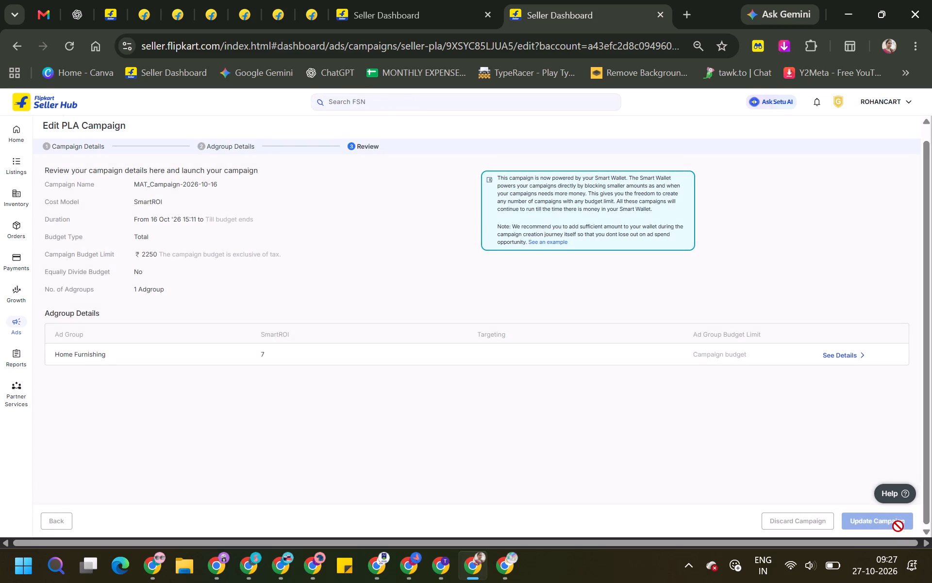
pyautogui.click(898, 526)
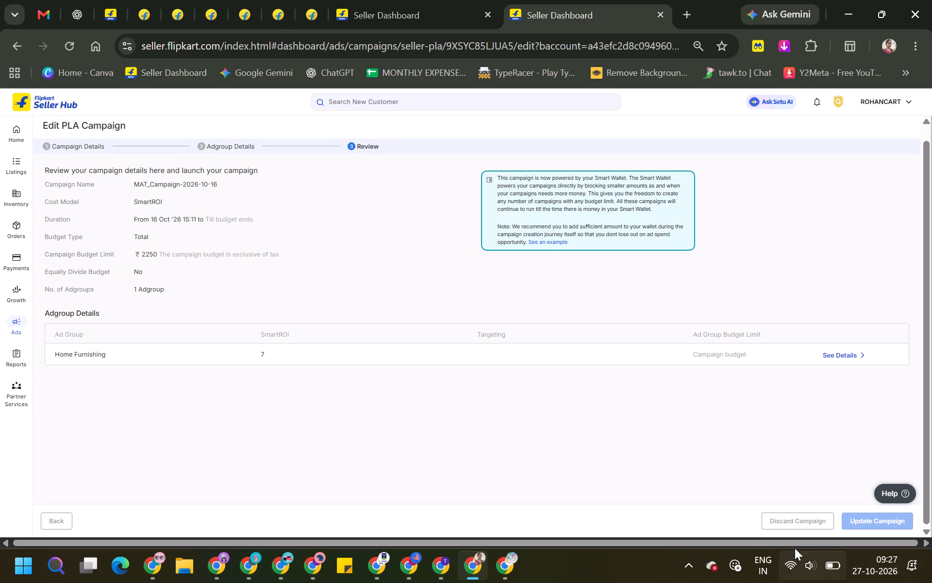
pyautogui.click(868, 518)
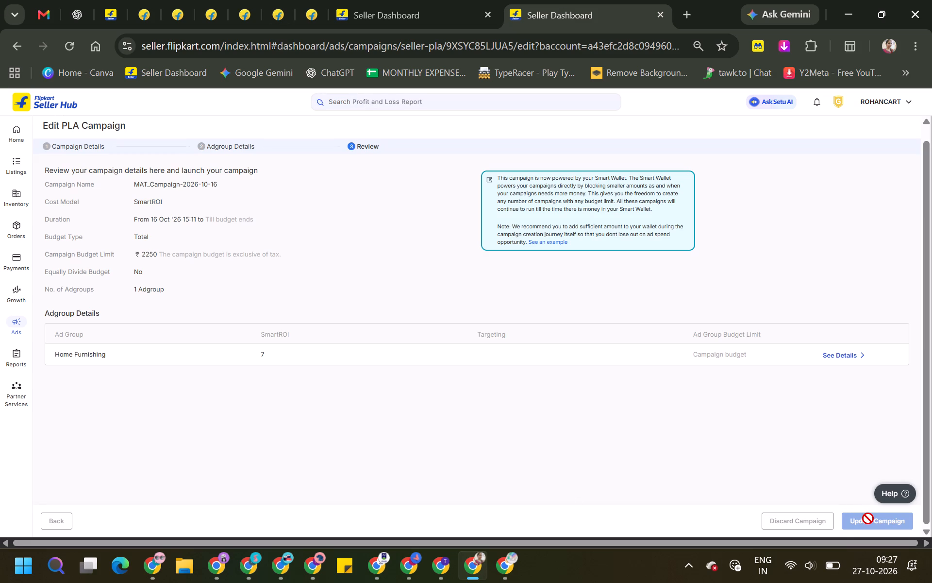
pyautogui.click(868, 518)
pyautogui.click(868, 518)
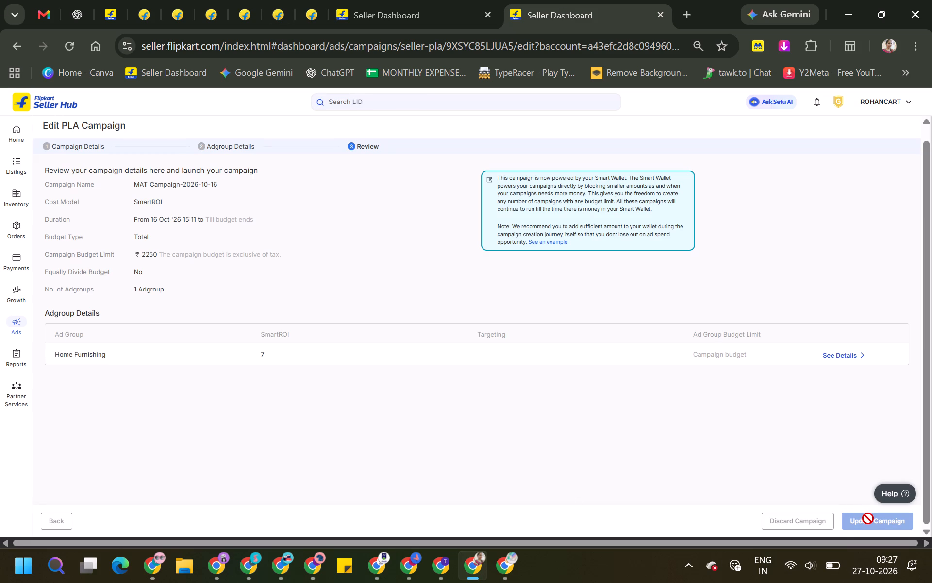
pyautogui.click(868, 518)
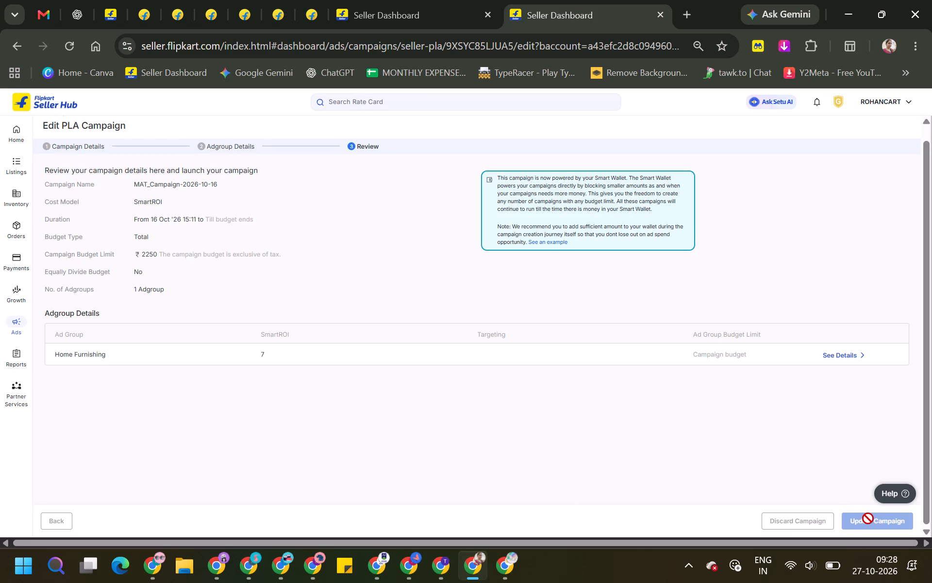
pyautogui.click(868, 518)
# Examine the campaign lists of the PragatiEZone and MEETONLINEZONE accounts for budget status and performance.
pyautogui.click(438, 576)
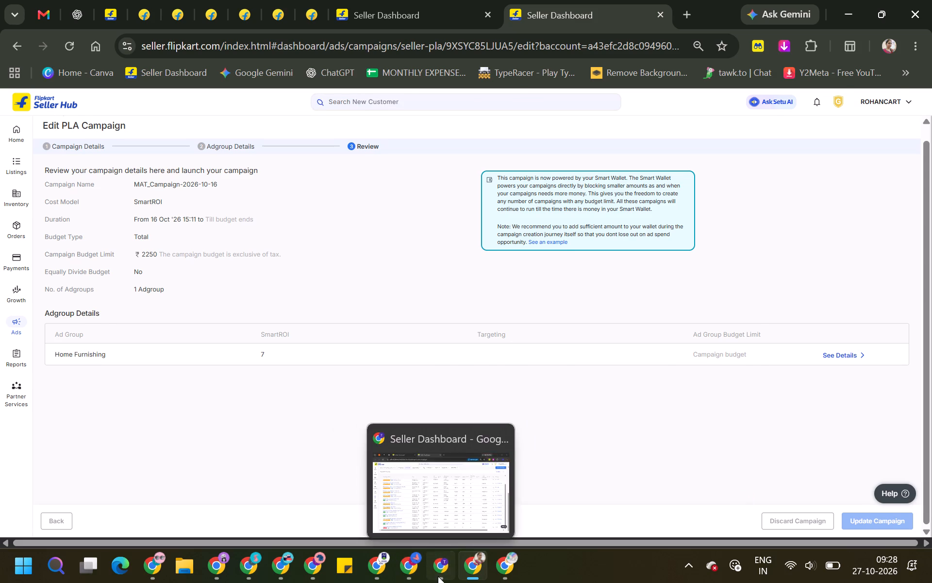
pyautogui.scroll(4, 411, 360)
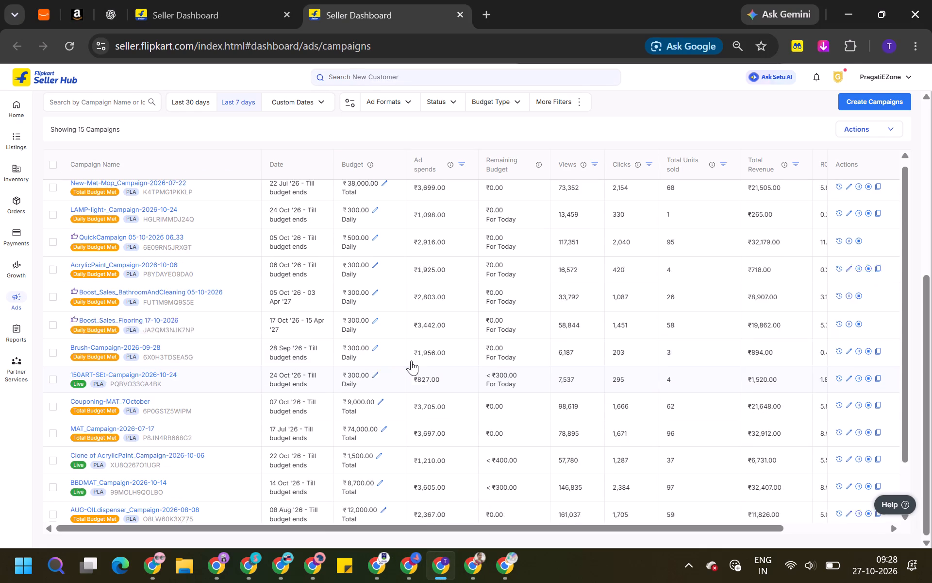
pyautogui.scroll(6, 411, 360)
pyautogui.click(467, 558)
pyautogui.click(437, 567)
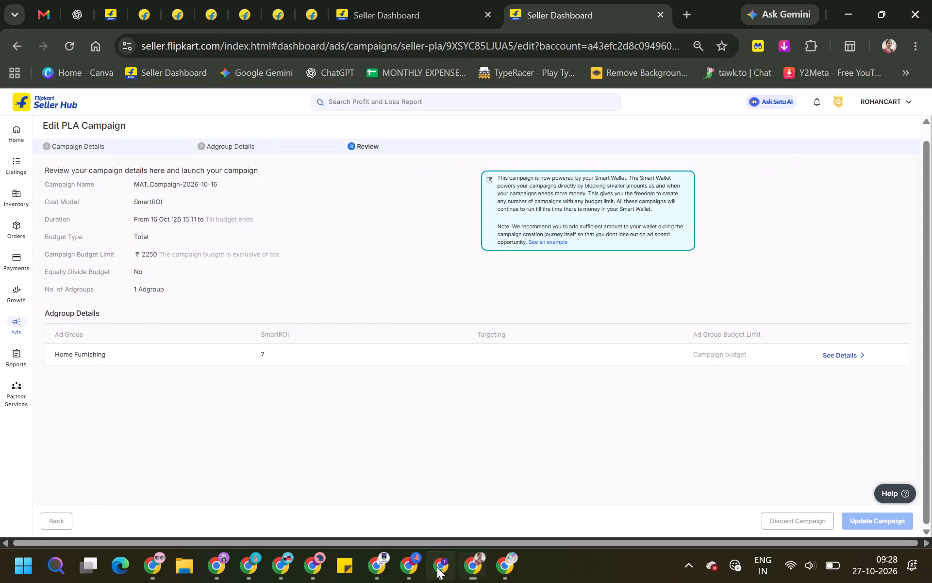
pyautogui.scroll(5, 337, 373)
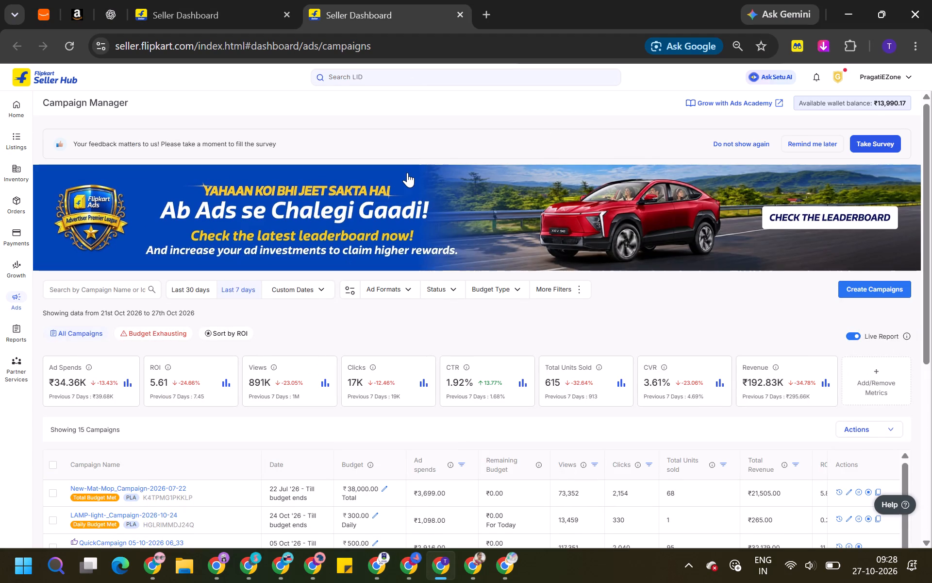
pyautogui.scroll(-1, 407, 172)
pyautogui.scroll(1, 407, 172)
pyautogui.scroll(-1, 407, 172)
pyautogui.scroll(-2, 352, 249)
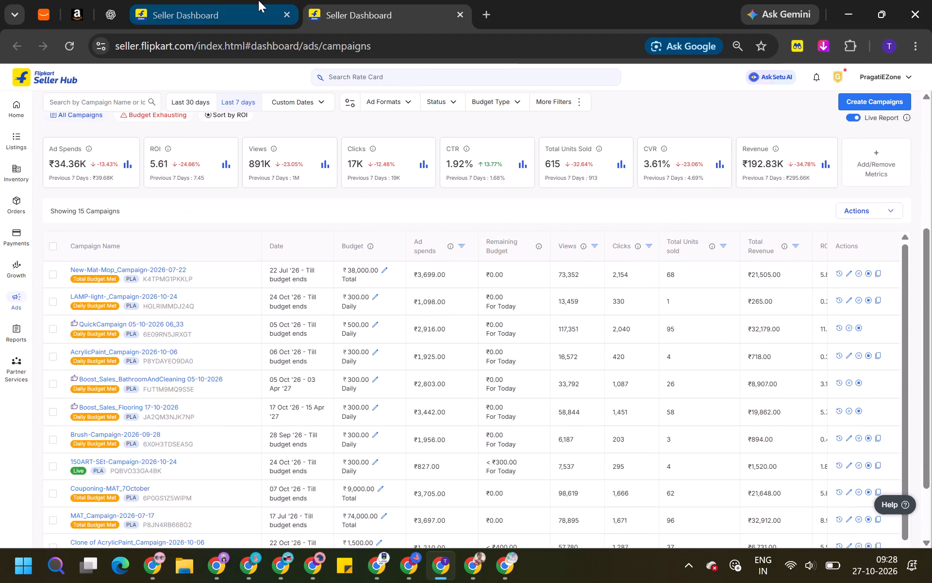
pyautogui.click(404, 575)
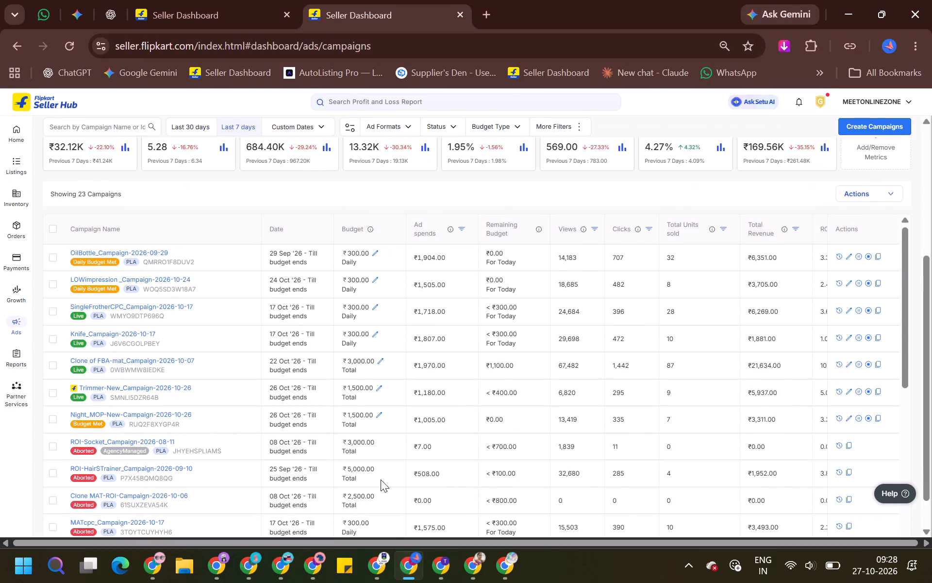
pyautogui.scroll(3, 396, 333)
pyautogui.click(365, 561)
pyautogui.click(448, 568)
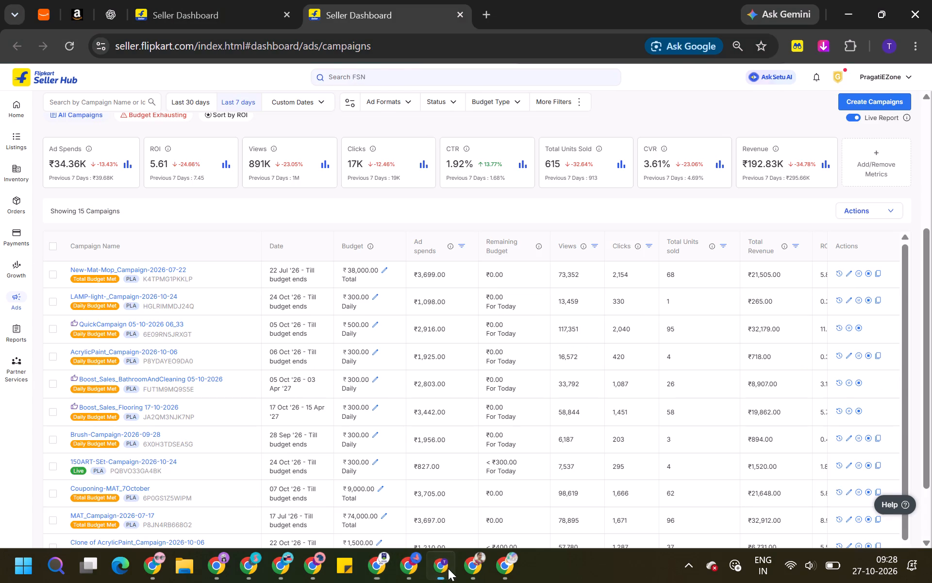
# Return to the ROHANCART account's window, reload the campaign edit page and switch to the account's other Seller Dashboard page.
pyautogui.click(464, 568)
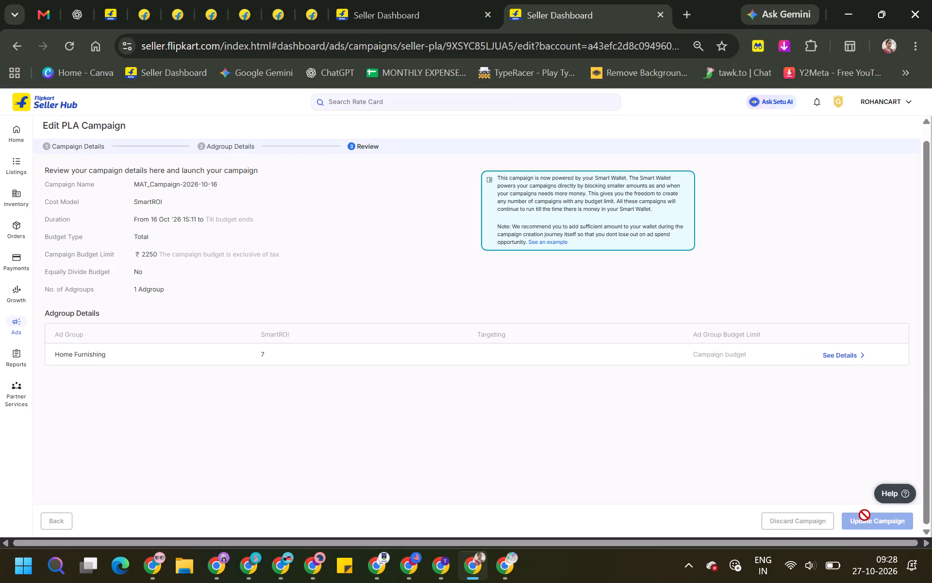
pyautogui.hotkey('ctrl', 'r')
pyautogui.click(455, 0)
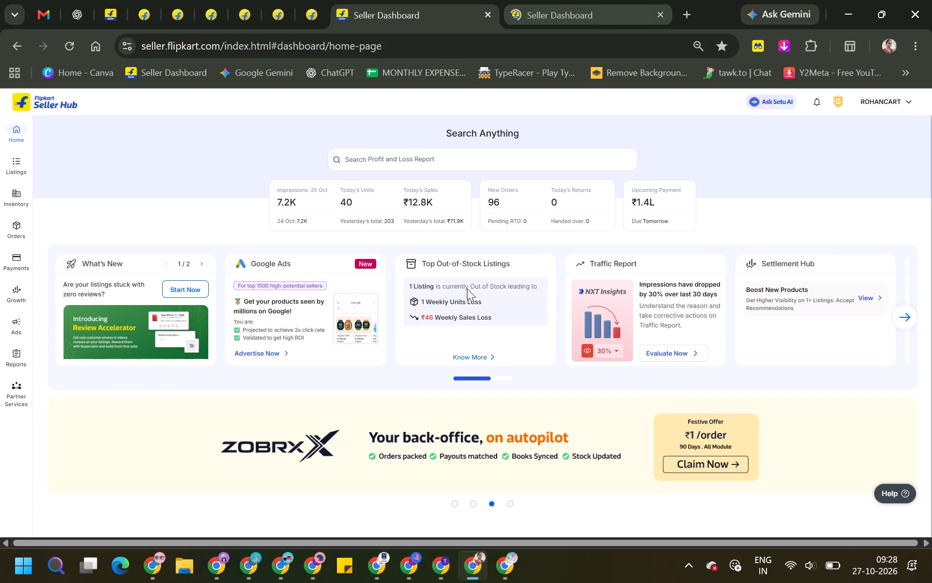
# Look through the MEETONLINEZONE campaign list and the other open browser profile windows for their Flipkart seller pages.
pyautogui.click(403, 555)
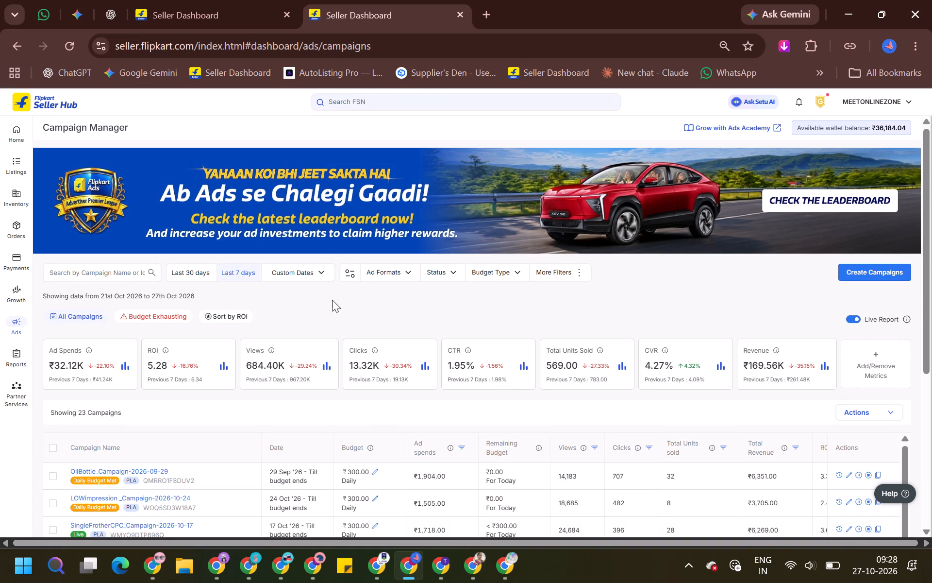
pyautogui.scroll(-2, 321, 370)
pyautogui.click(344, 576)
pyautogui.click(317, 572)
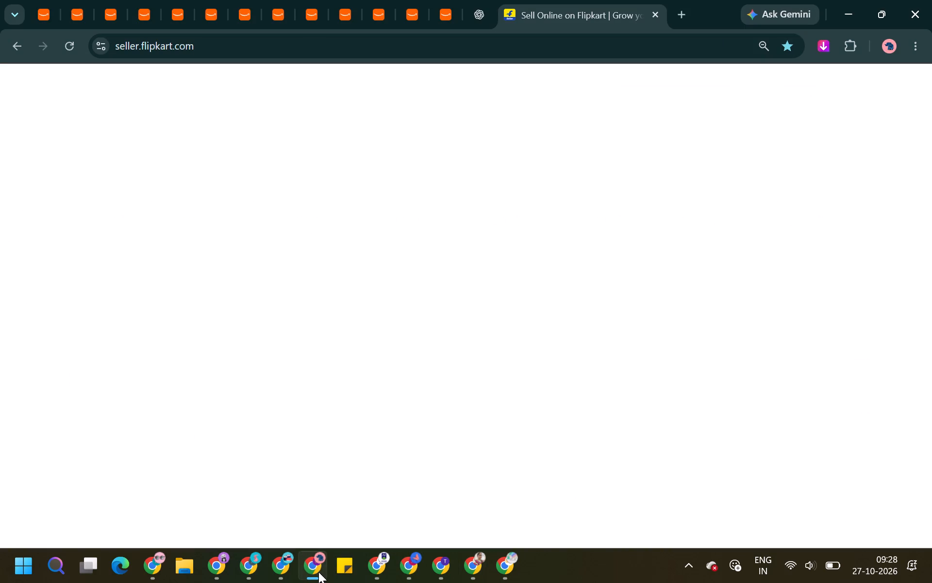
pyautogui.click(333, 571)
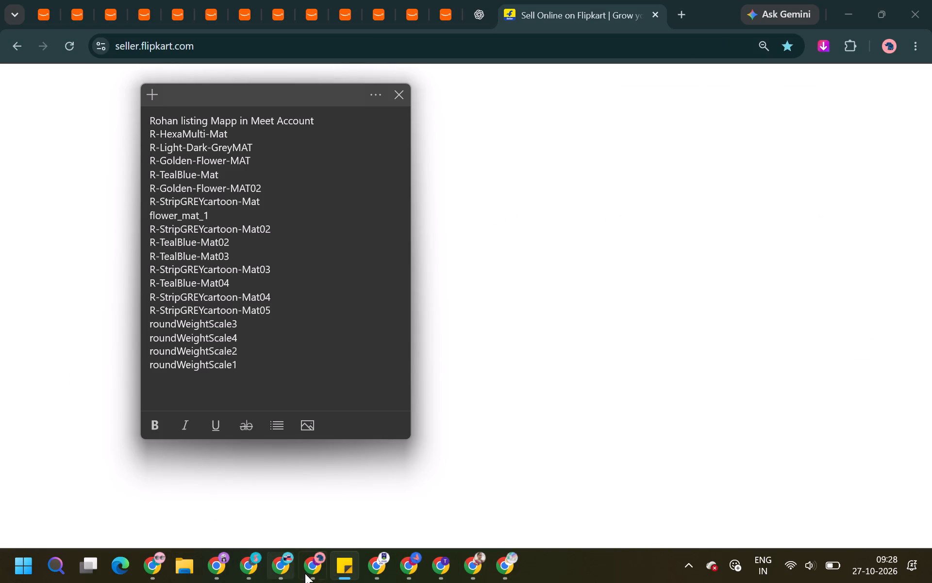
pyautogui.click(320, 575)
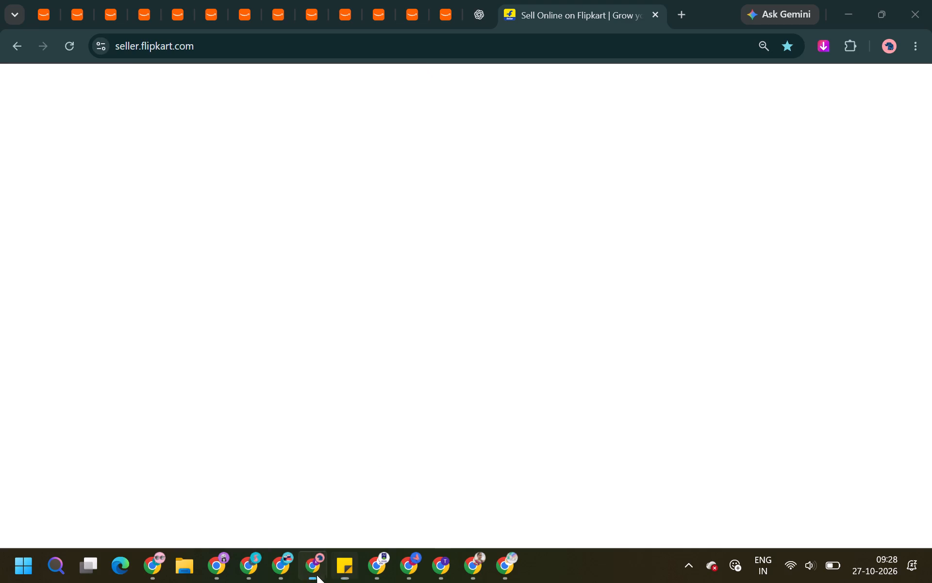
pyautogui.click(284, 568)
pyautogui.click(252, 566)
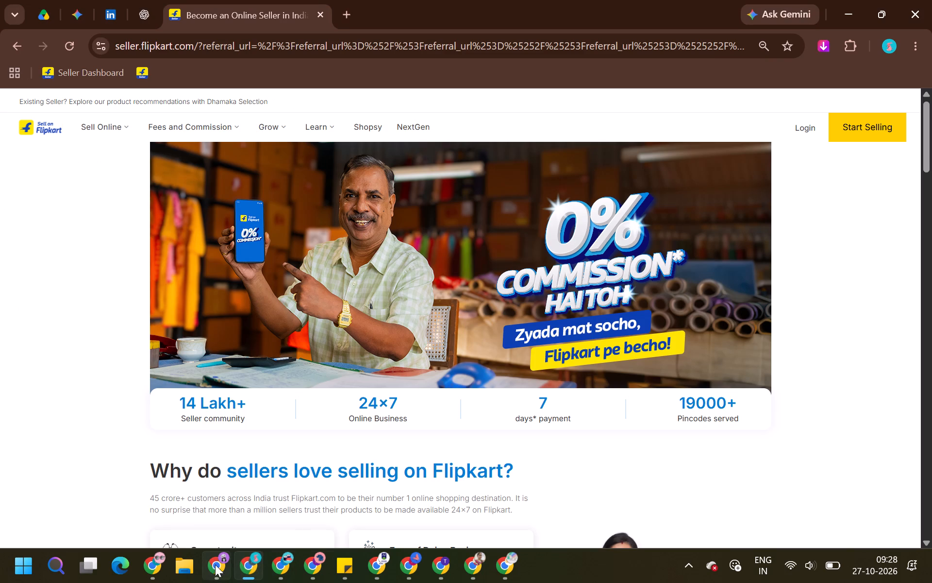
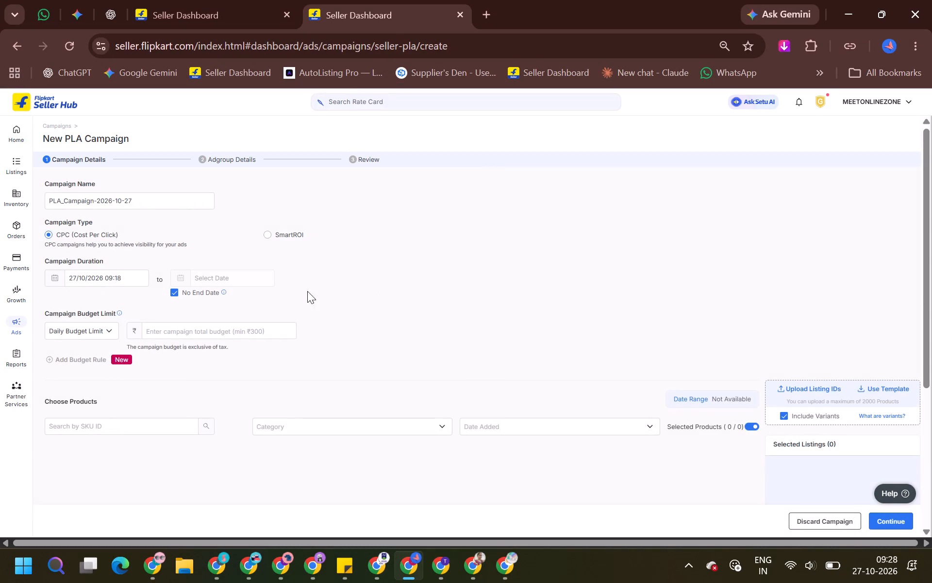
# Replace the PLA prefix of the new campaign's name with Swarnim, giving "Swarnim _Campaign-2026-10-27".
pyautogui.click(60, 192)
pyautogui.moveTo(60, 194); pyautogui.dragTo(59, 194)
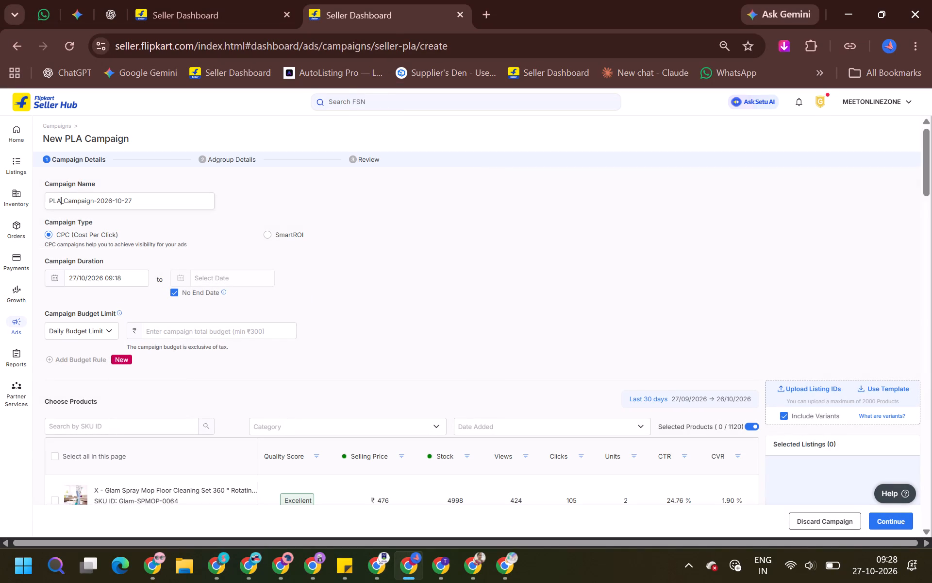
pyautogui.moveTo(59, 194); pyautogui.dragTo(37, 193)
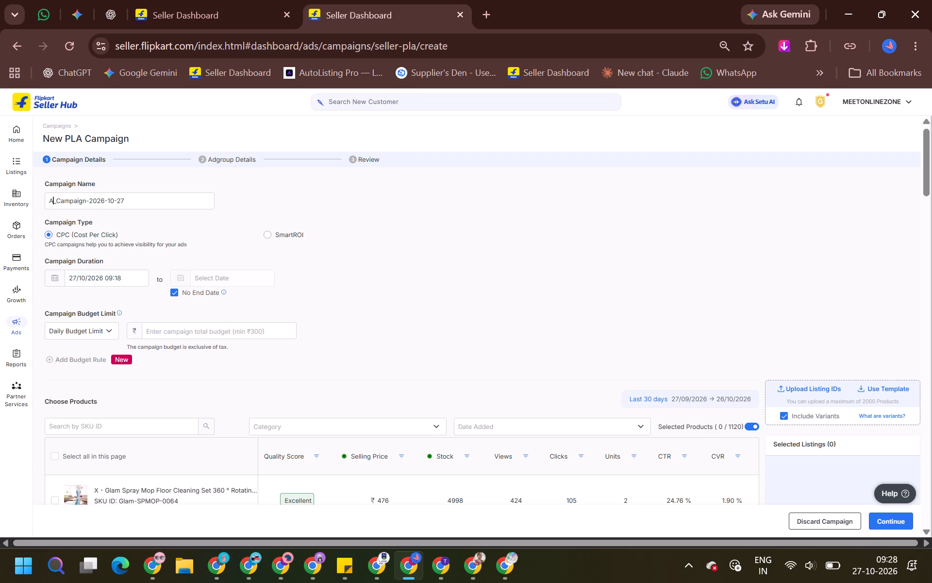
pyautogui.press('BackSpace')
pyautogui.press('BackSpace')
pyautogui.press('BackSpace')
pyautogui.press('BackSpace')
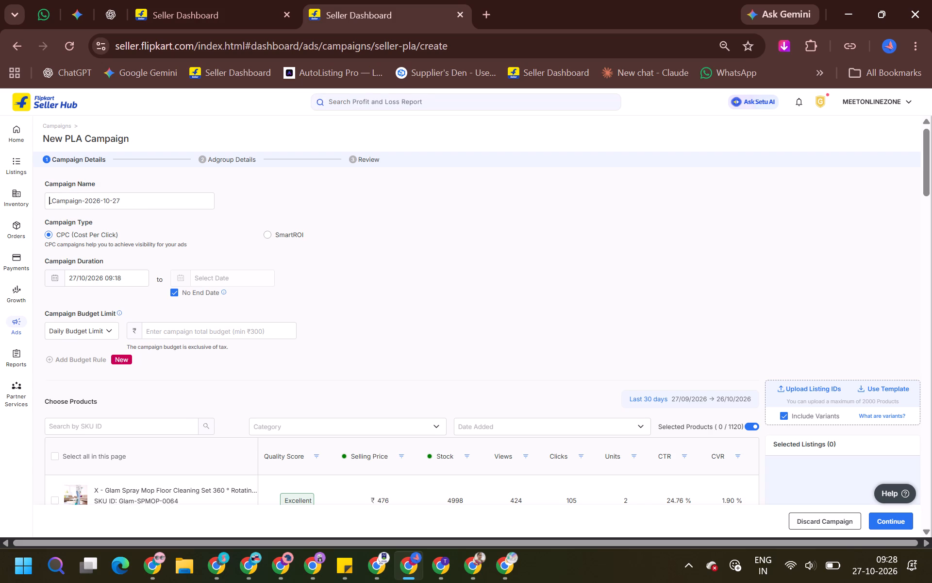
pyautogui.write('warnim')
pyautogui.press('space')
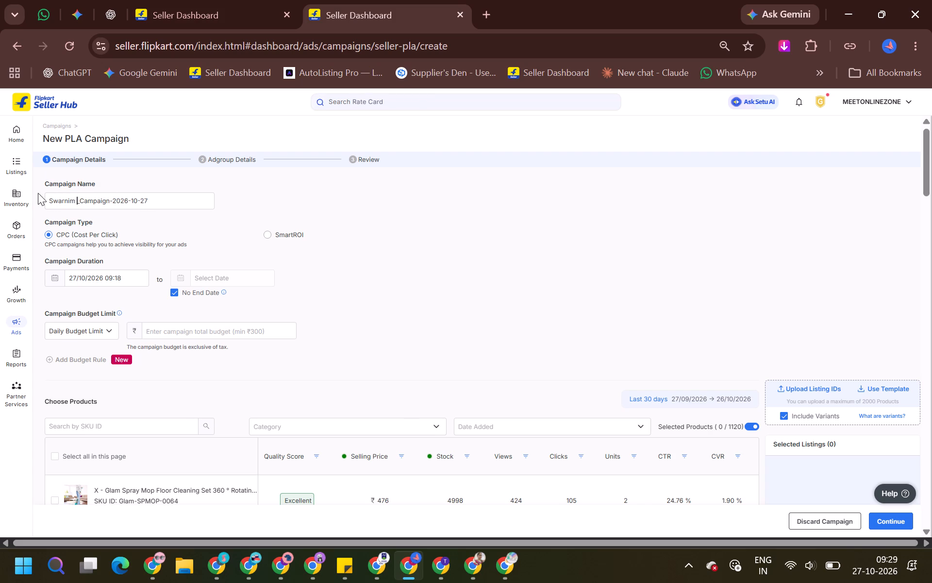
# Open the MEETONLINEZONE account's active listings and filter them by a maximum stock of 1 unit.
pyautogui.click(196, 0)
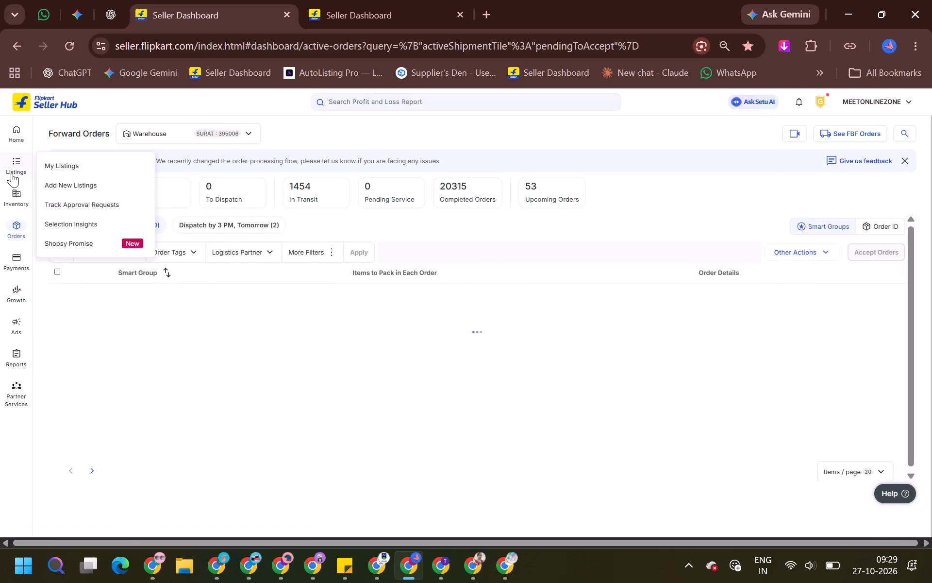
pyautogui.click(14, 170)
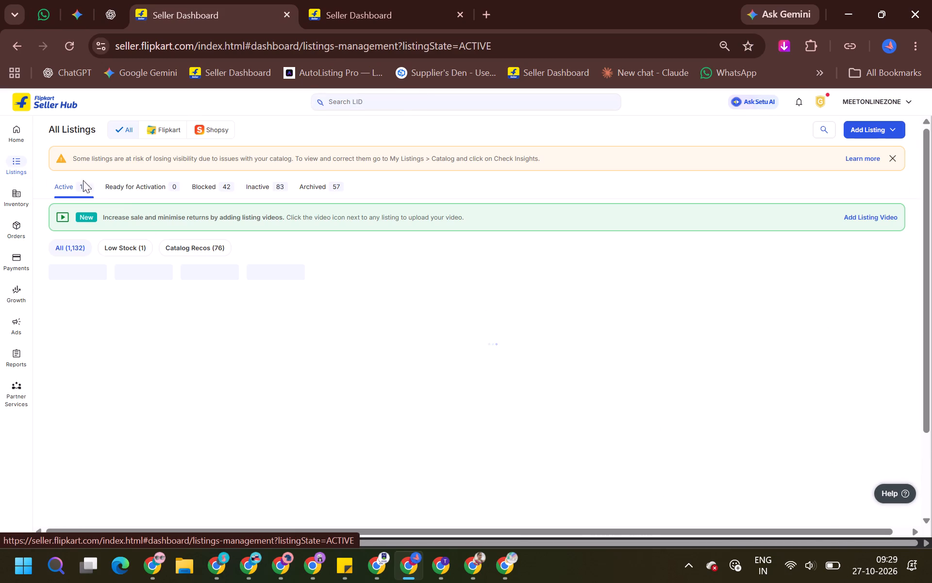
pyautogui.click(287, 270)
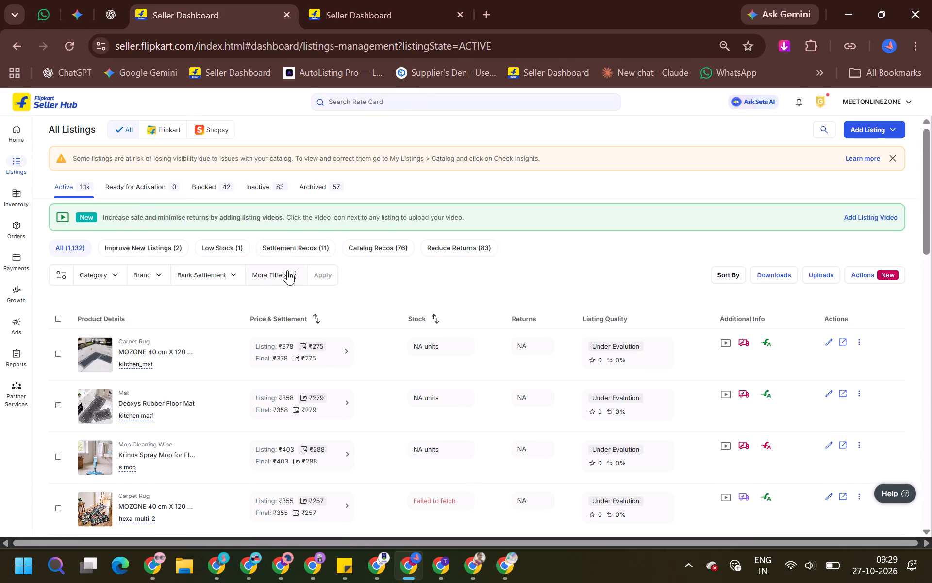
pyautogui.click(319, 379)
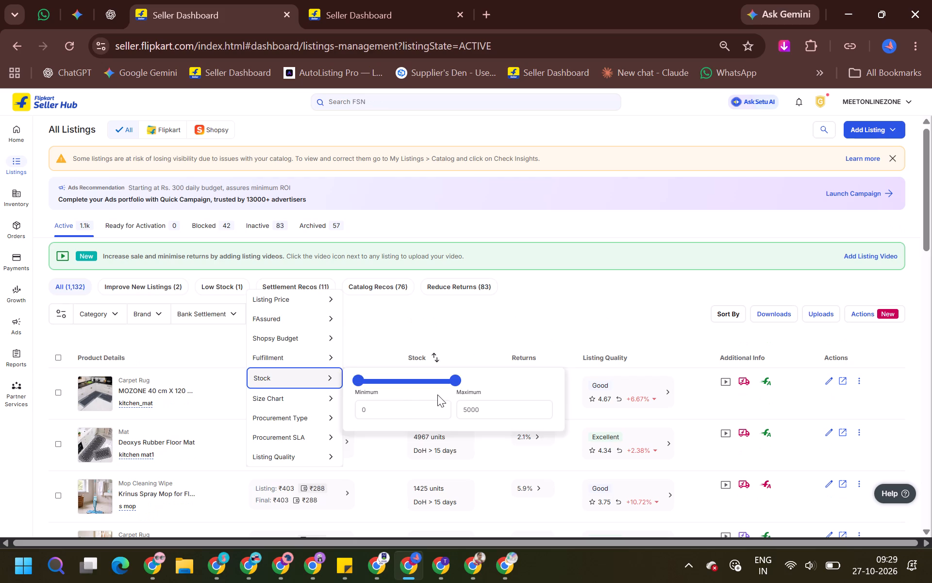
pyautogui.click(475, 404)
pyautogui.tripleClick(479, 441)
pyautogui.press('1')
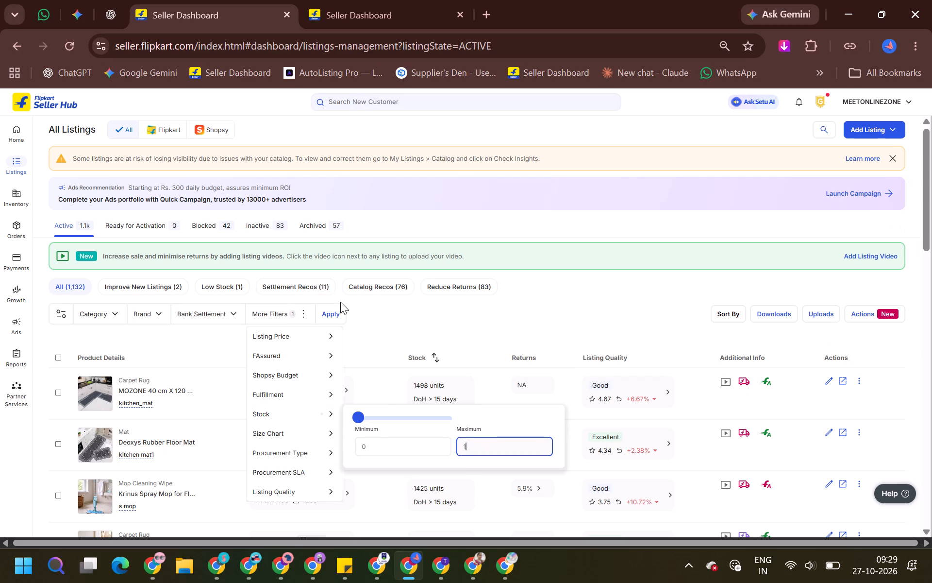
pyautogui.click(341, 306)
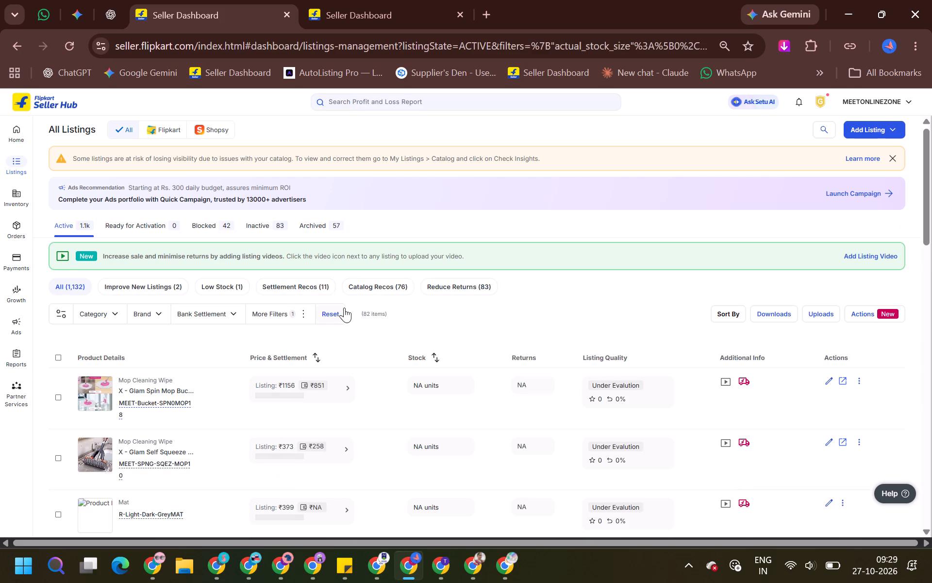
# Look through the first page of filtered low-stock listings for products and their stock levels.
pyautogui.scroll(-4, 380, 300)
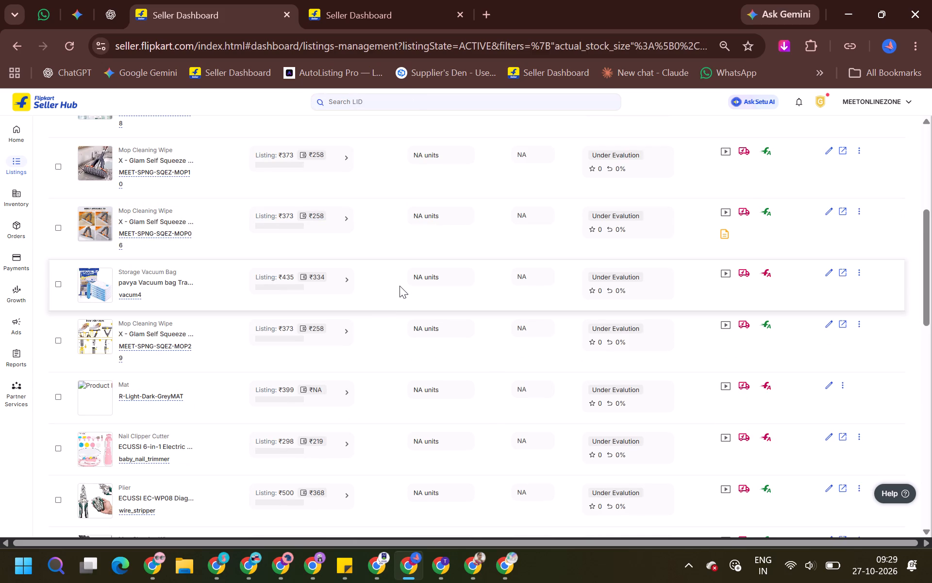
pyautogui.scroll(2, 395, 285)
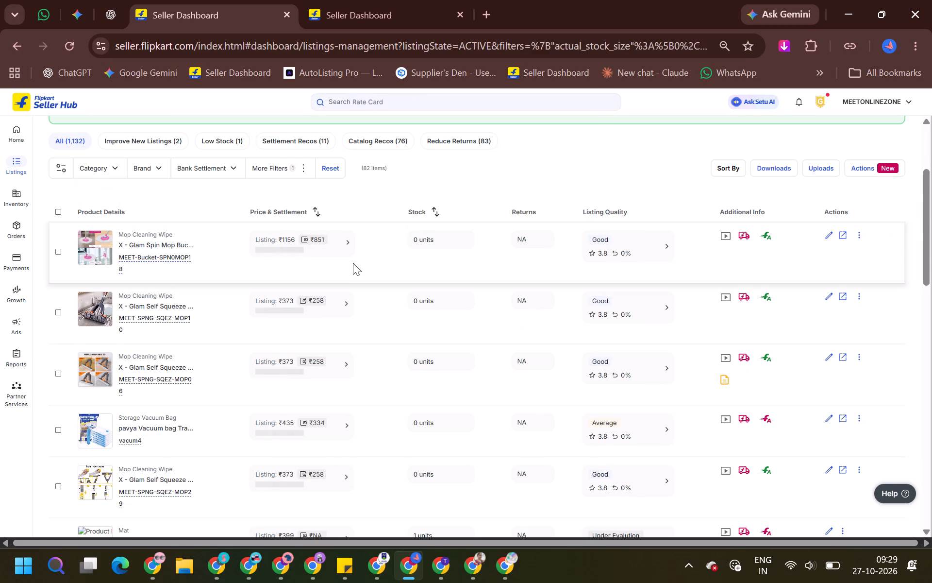
pyautogui.scroll(-2, 353, 263)
pyautogui.scroll(1, 353, 263)
pyautogui.scroll(-2, 353, 263)
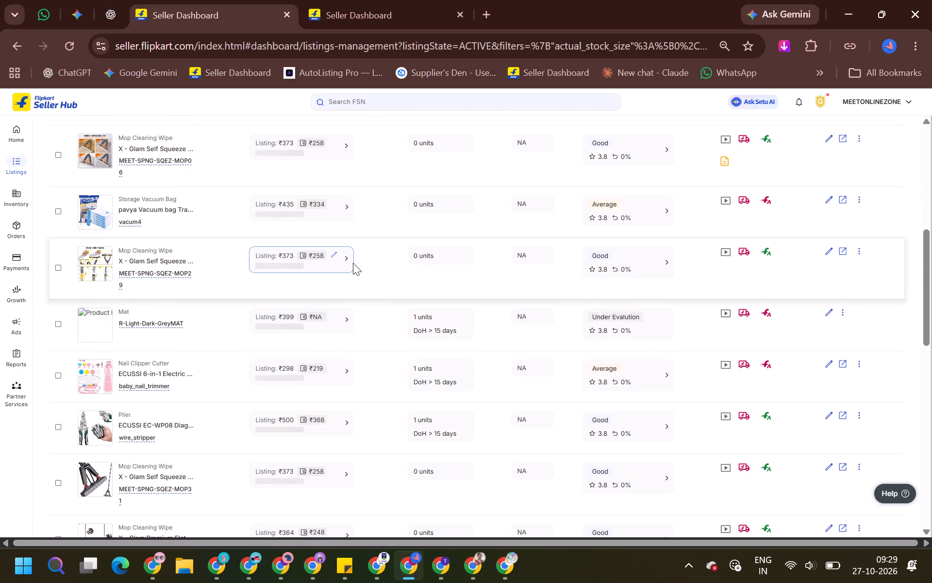
pyautogui.scroll(-1, 353, 263)
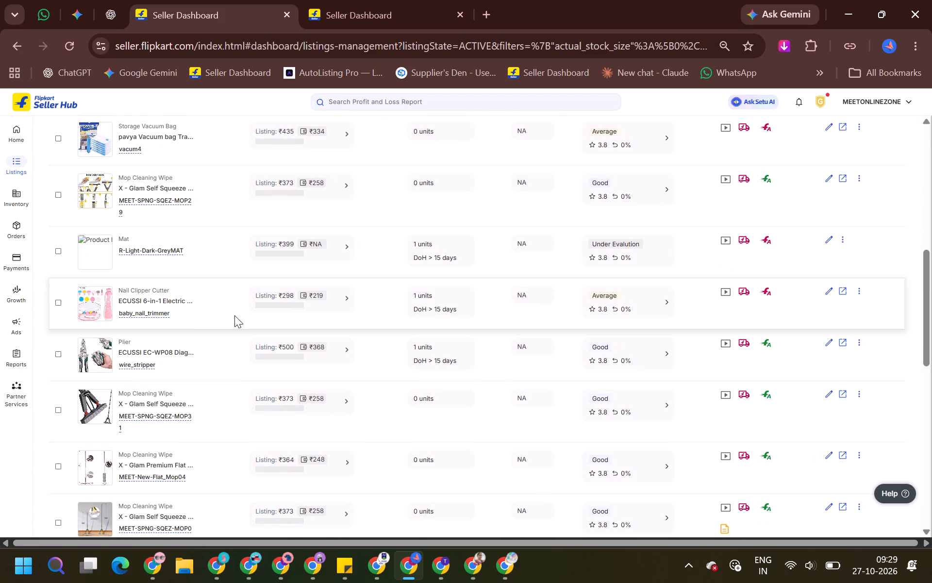
pyautogui.scroll(-5, 234, 315)
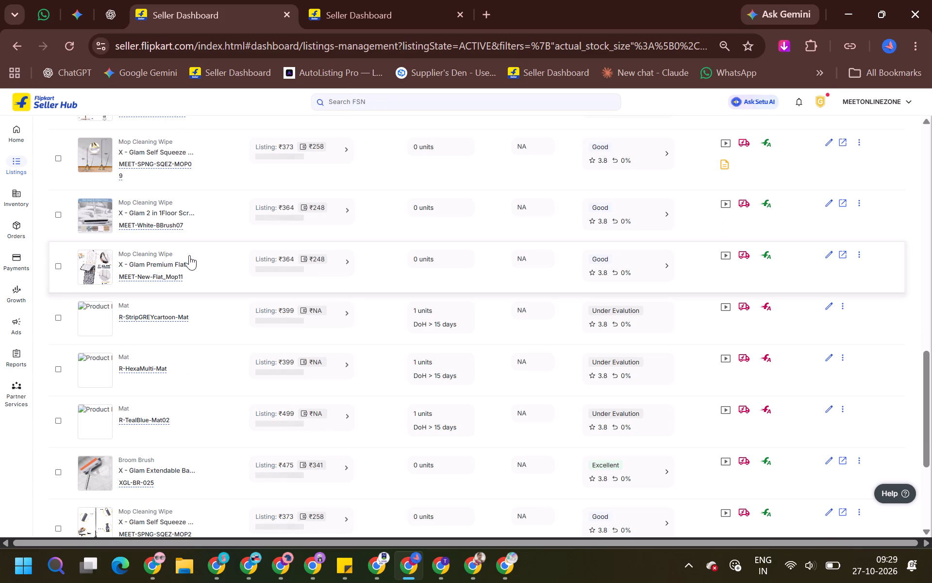
pyautogui.scroll(-2, 207, 261)
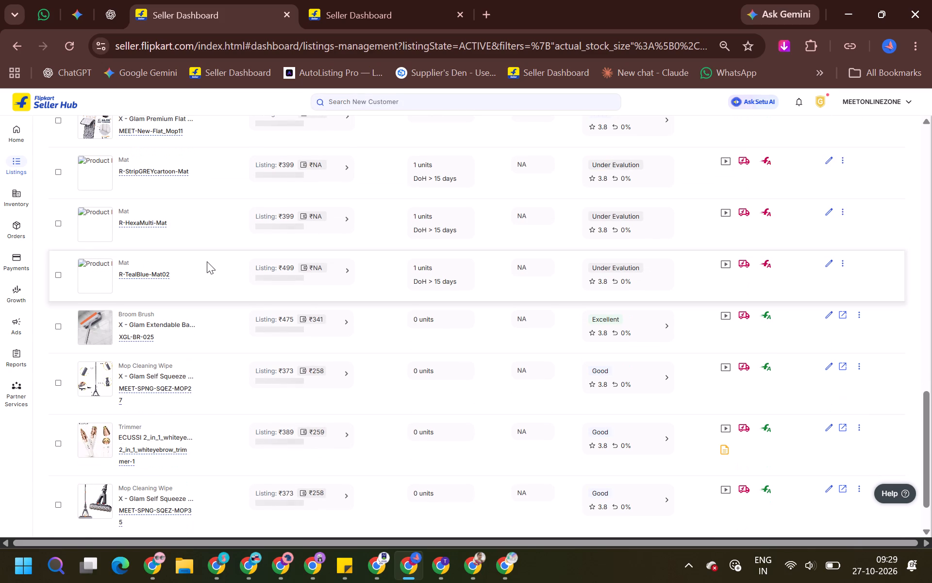
pyautogui.scroll(-3, 207, 261)
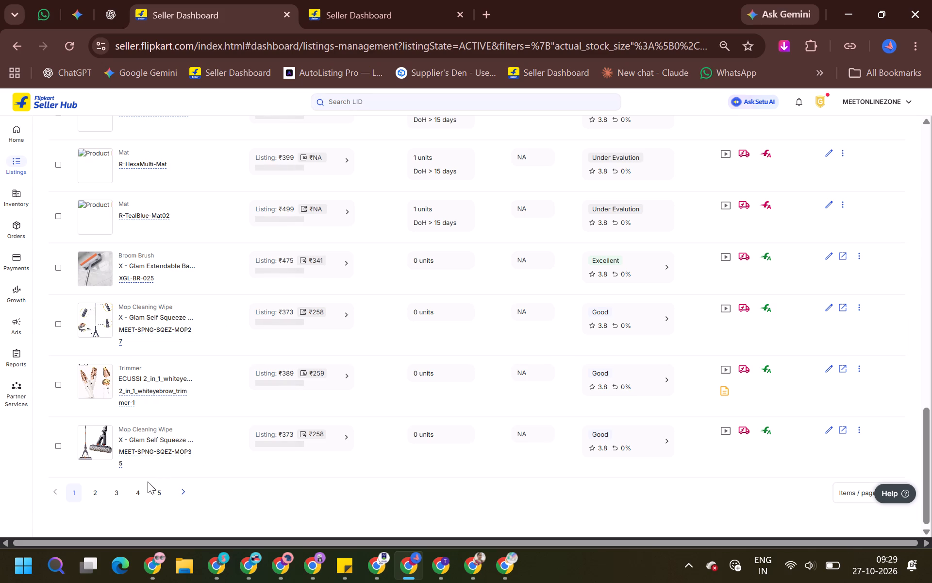
# Go to the second page of filtered listings and enter 10000 as the stock of MEET-SprayMOP1023.
pyautogui.click(101, 494)
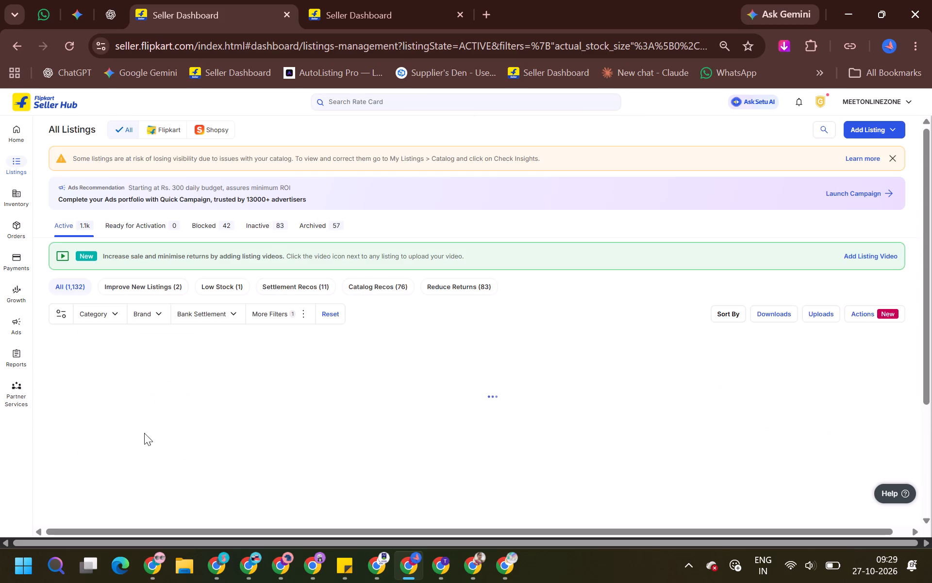
pyautogui.scroll(-5, 167, 388)
pyautogui.scroll(3, 167, 388)
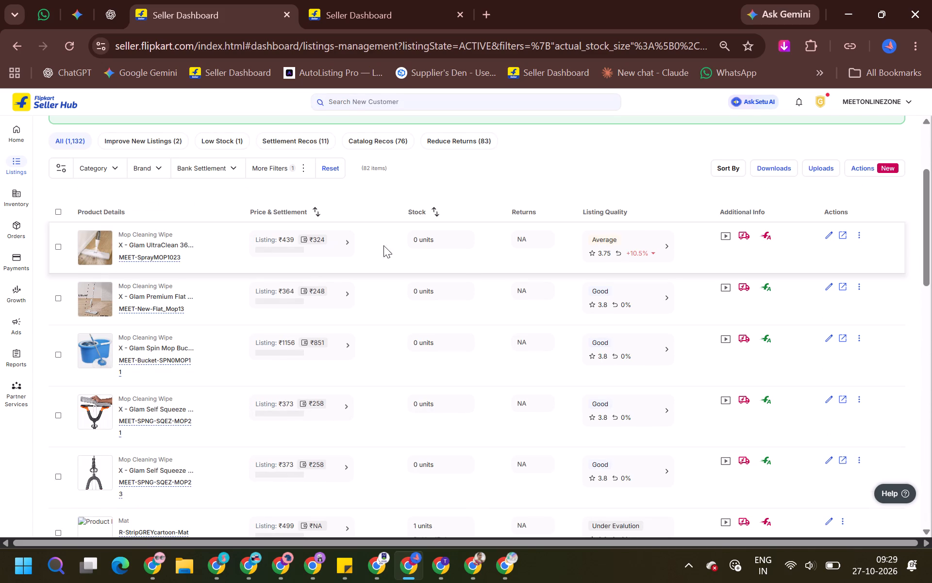
pyautogui.click(466, 237)
pyautogui.moveTo(517, 211); pyautogui.dragTo(486, 211)
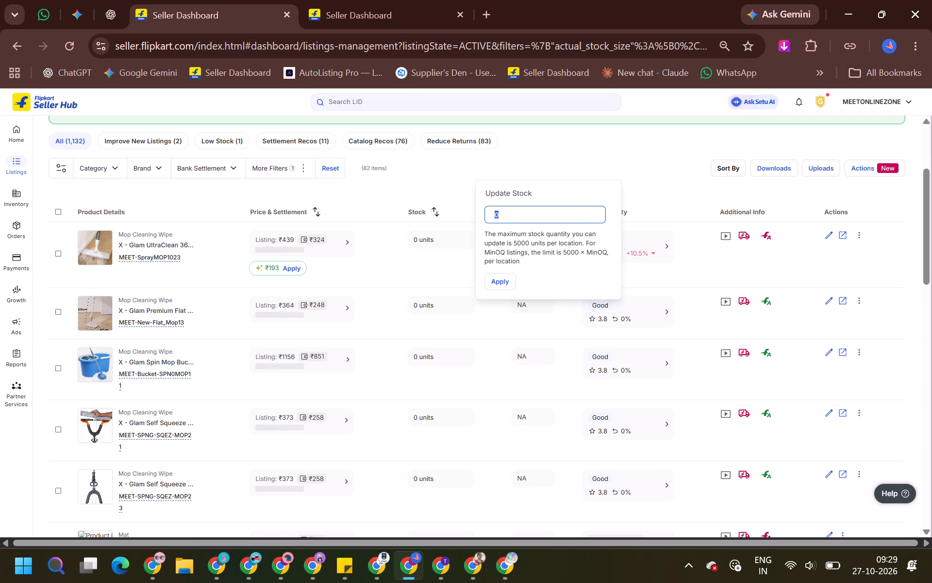
pyautogui.write('10000')
pyautogui.press('Return')
pyautogui.click(462, 318)
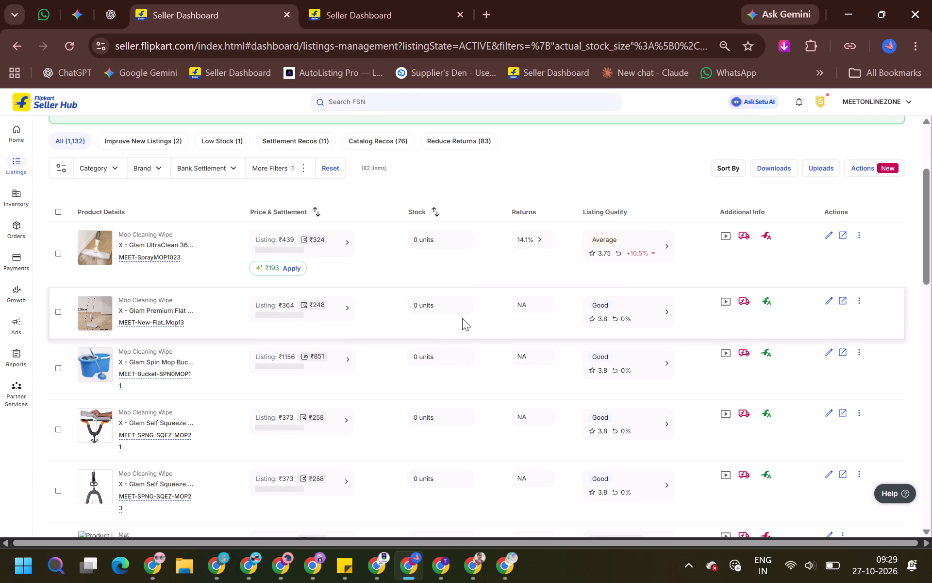
# Set the stock of the mat listing R-StripGREYcartoon-Mat05 to 1000 units.
pyautogui.scroll(-3, 438, 343)
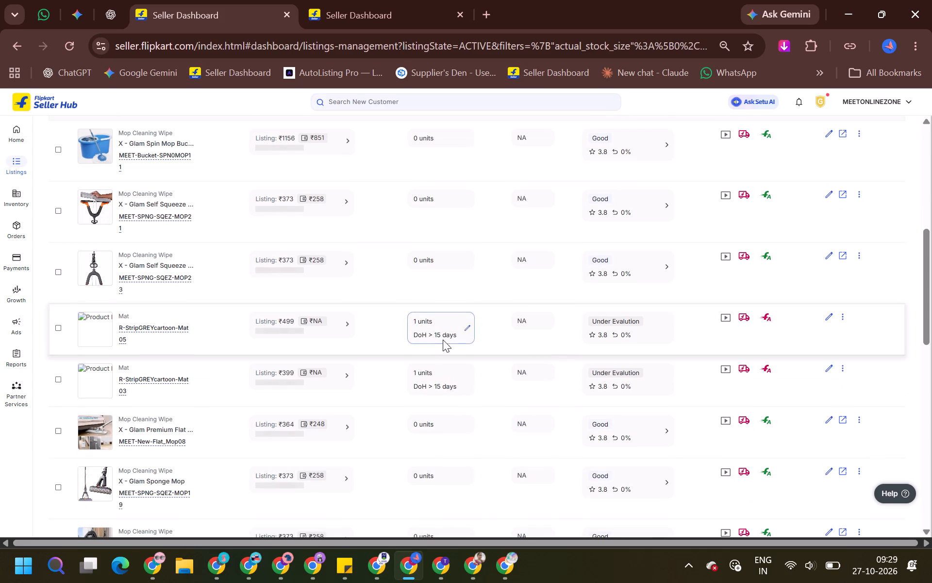
pyautogui.click(465, 330)
pyautogui.click(499, 312)
pyautogui.click(506, 304)
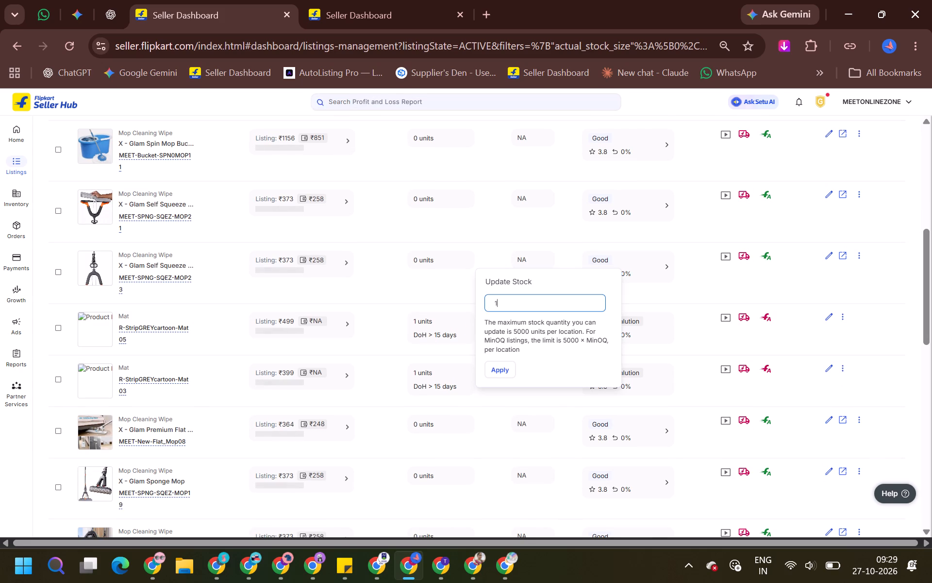
pyautogui.write('000')
pyautogui.press('Return')
# Increase the number of items per page so the filtered listings fit on a single page.
pyautogui.scroll(-8, 637, 355)
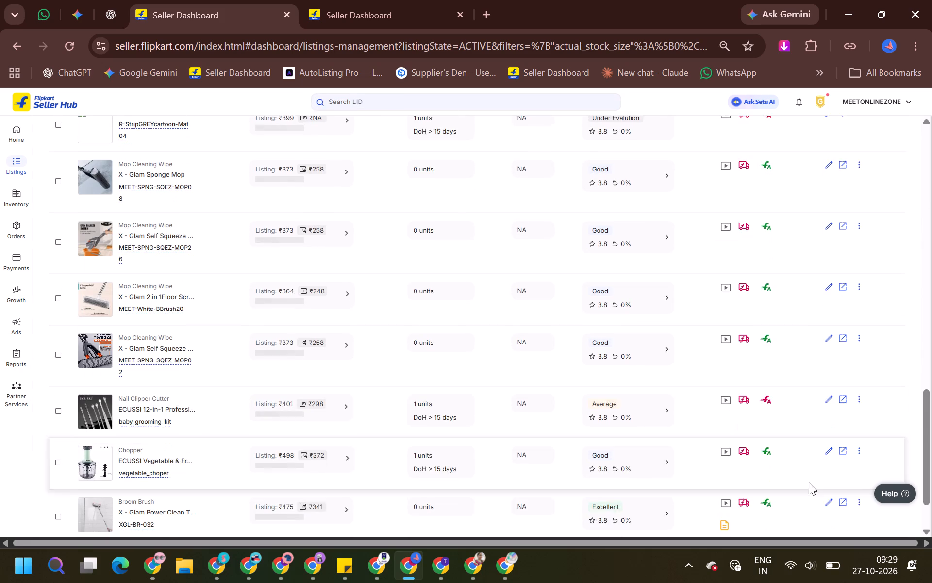
pyautogui.scroll(-4, 811, 486)
pyautogui.scroll(1, 811, 487)
pyautogui.scroll(-8, 813, 497)
pyautogui.click(838, 489)
pyautogui.click(843, 470)
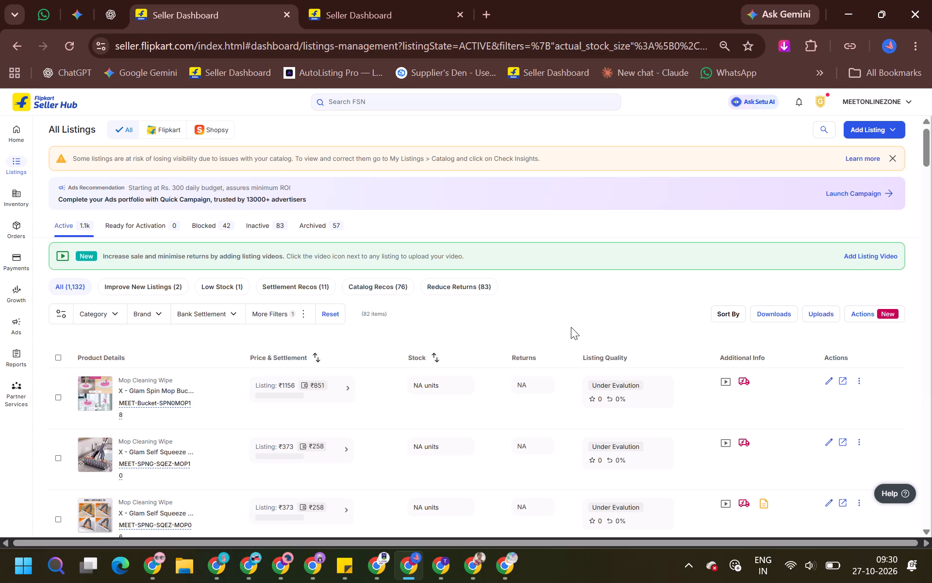
# Set the stock of the kitchen weighing scale listing roundWeightScale1 to 1000 units.
pyautogui.scroll(-16, 466, 258)
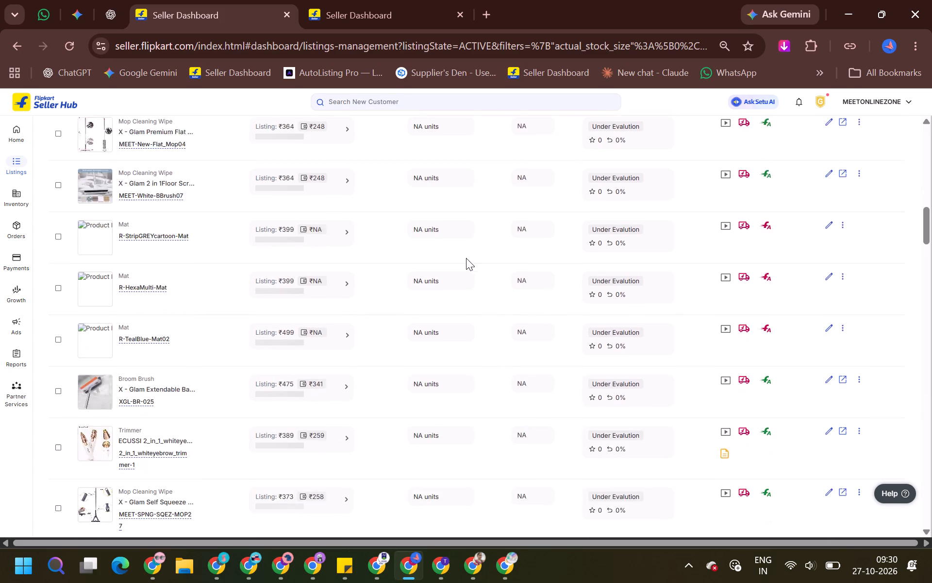
pyautogui.scroll(-12, 466, 258)
pyautogui.scroll(1, 450, 266)
pyautogui.scroll(-19, 450, 266)
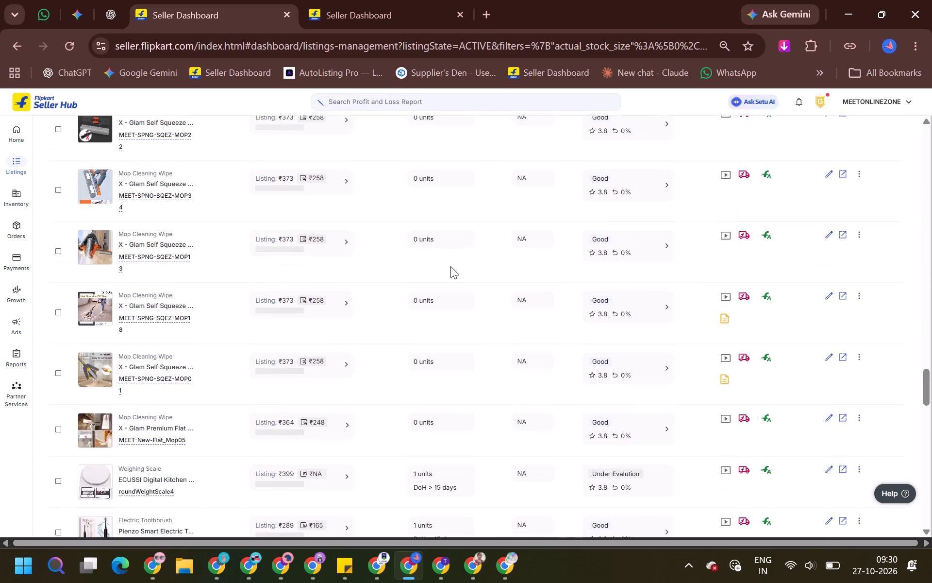
pyautogui.scroll(-20, 450, 266)
pyautogui.scroll(-9, 450, 266)
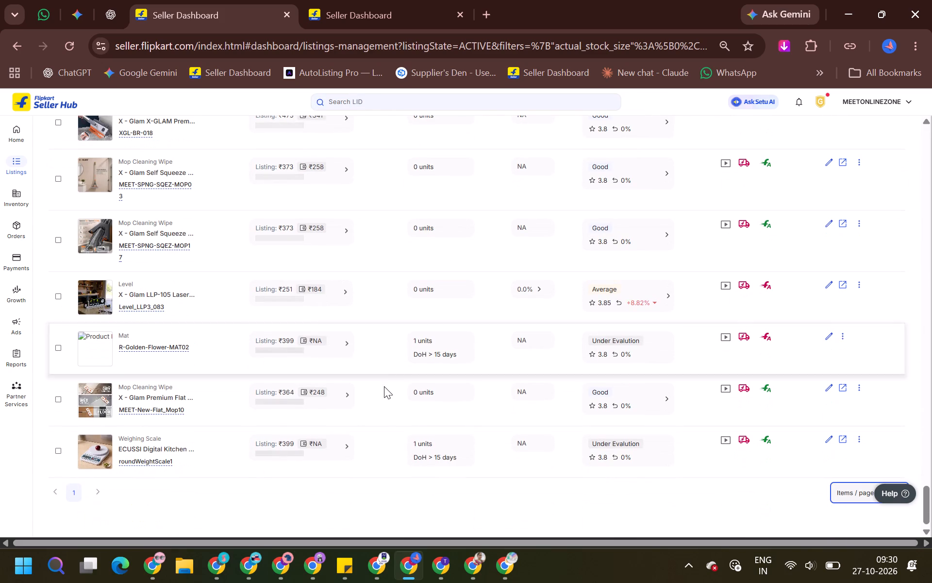
pyautogui.click(466, 451)
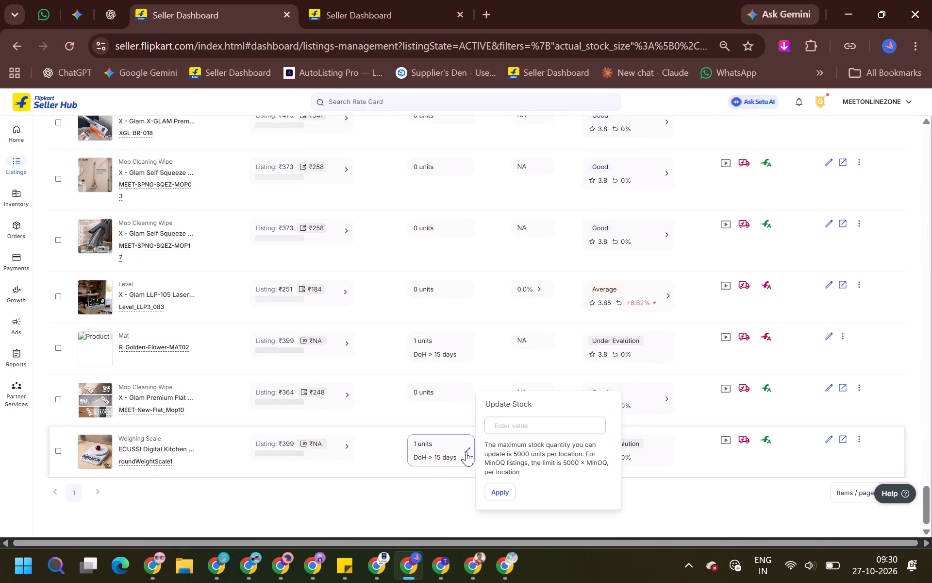
pyautogui.click(507, 430)
pyautogui.write('000')
pyautogui.press('Return')
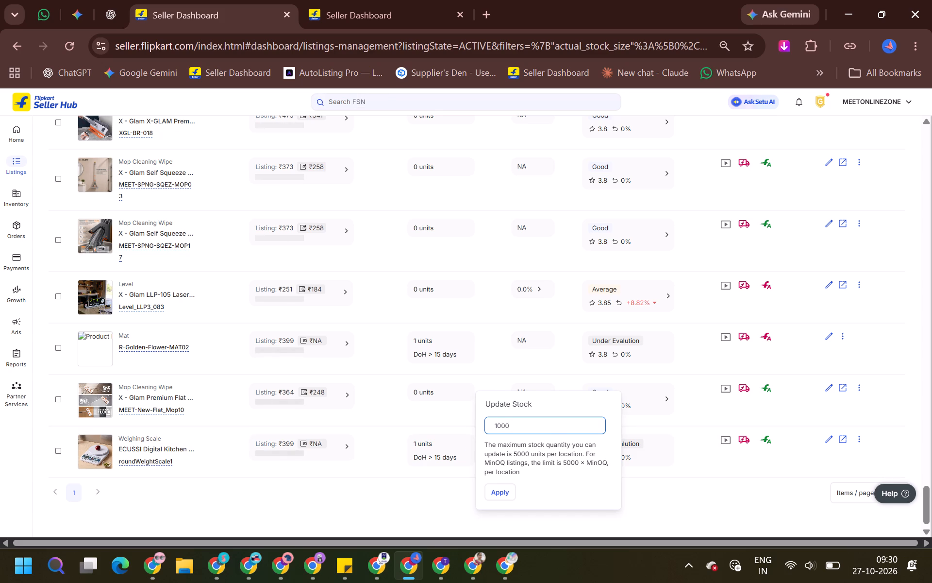
# Set the stock of the mat listing R-Golden-Flower-MAT02 to 1000 units.
pyautogui.click(467, 346)
pyautogui.click(467, 346)
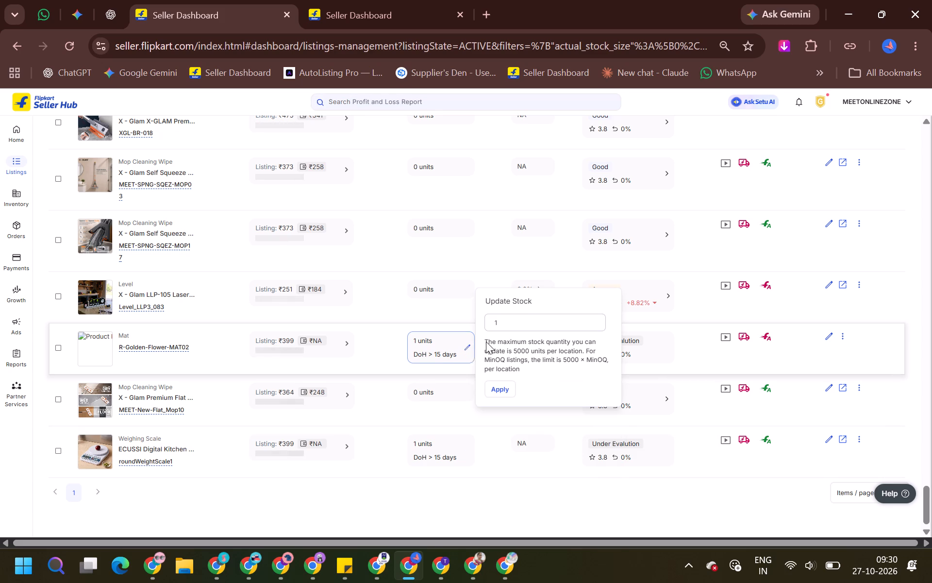
pyautogui.click(506, 329)
pyautogui.write('000')
pyautogui.press('Return')
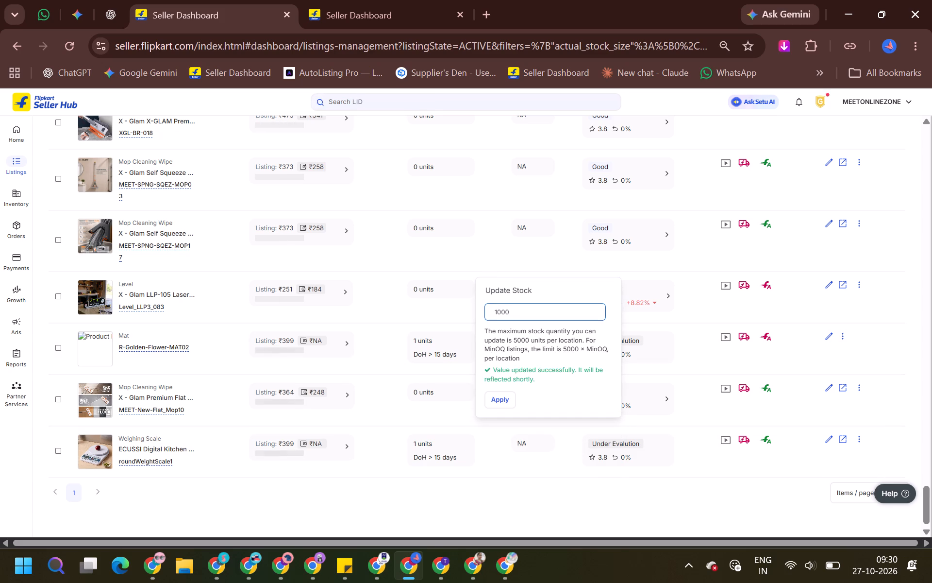
# Set the stock of the mat listing R-StripGREYcartoon-Mat02 to 10000 units.
pyautogui.scroll(1, 451, 312)
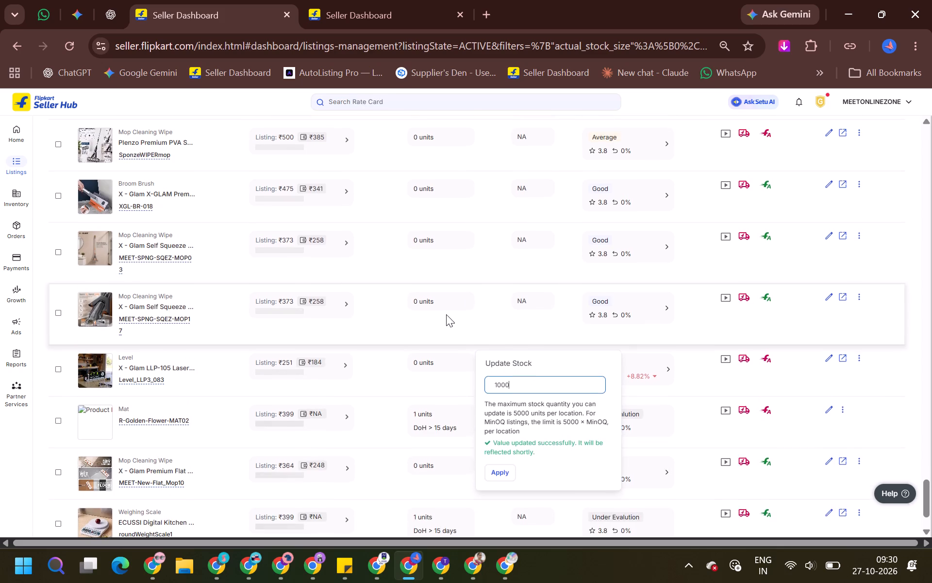
pyautogui.scroll(4, 446, 314)
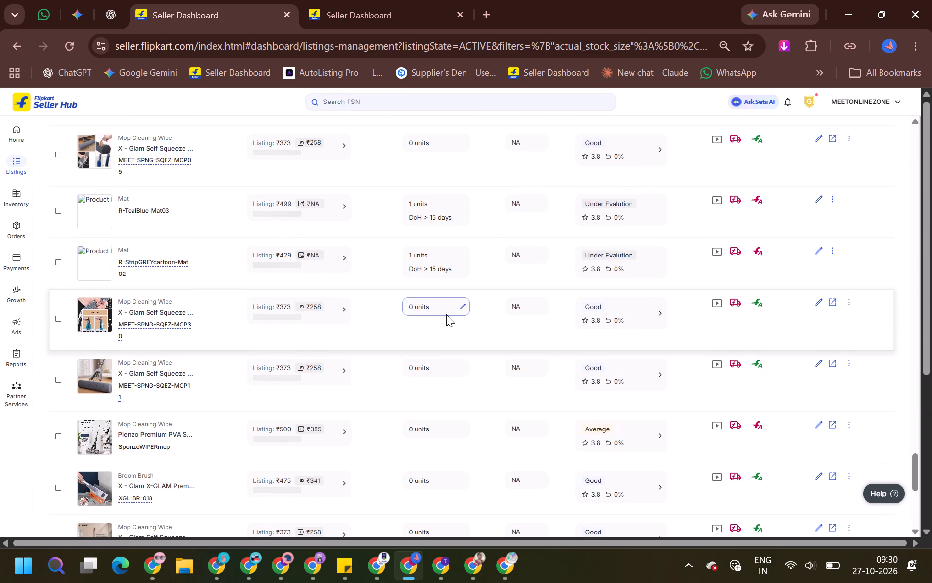
pyautogui.scroll(1, 444, 328)
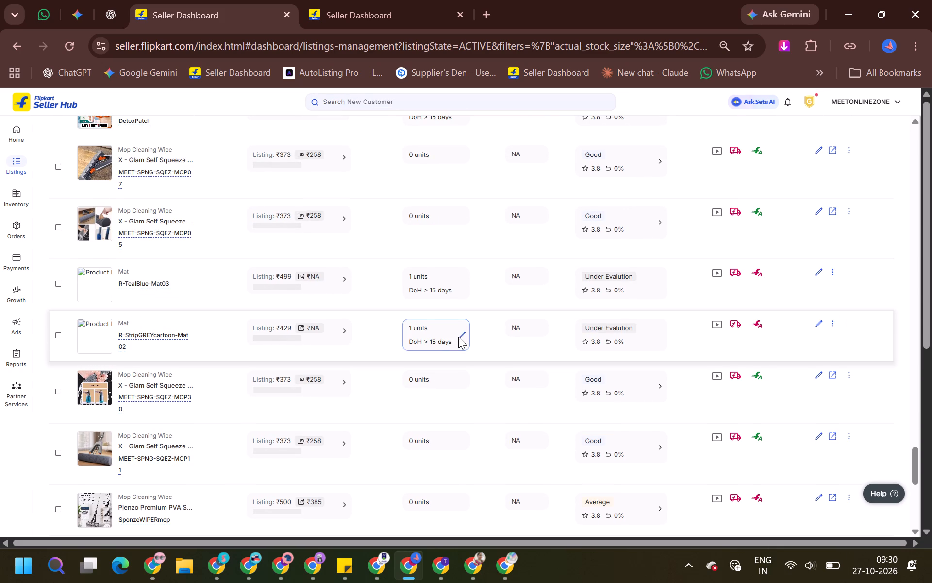
pyautogui.click(460, 336)
pyautogui.click(468, 333)
pyautogui.click(501, 315)
pyautogui.press('0')
pyautogui.press('0')
pyautogui.press('0')
pyautogui.press('0')
pyautogui.press('0')
pyautogui.press('0')
pyautogui.press('0')
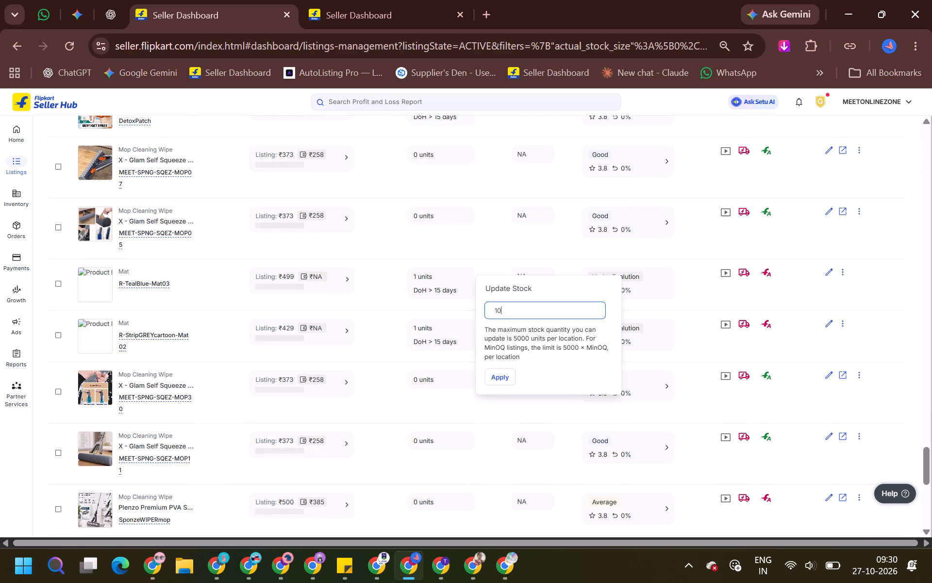
pyautogui.press('BackSpace')
pyautogui.press('BackSpace')
pyautogui.press('BackSpace')
pyautogui.press('Return')
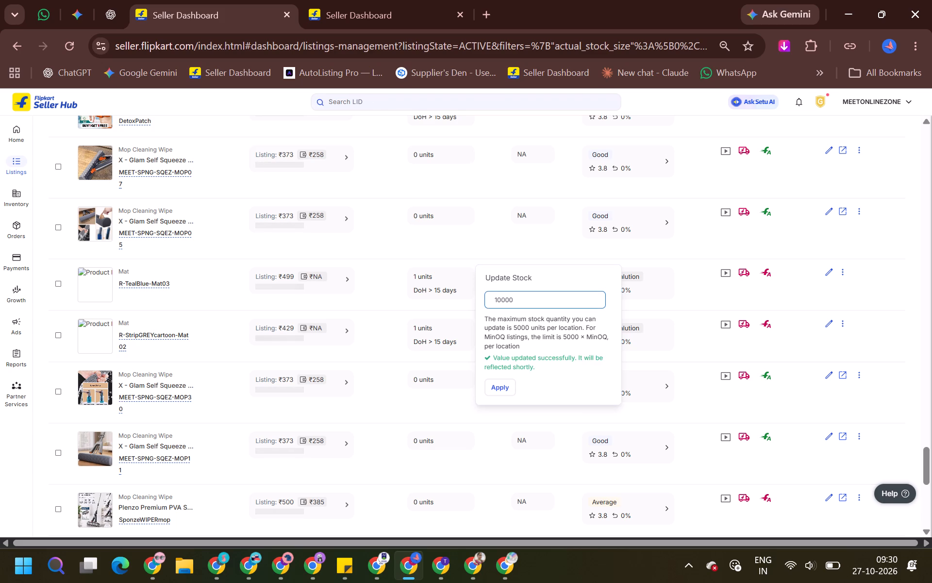
# Set the stock of the mat listing R-TealBlue-Mat03 to 10000 units.
pyautogui.click(464, 284)
pyautogui.click(465, 284)
pyautogui.click(509, 262)
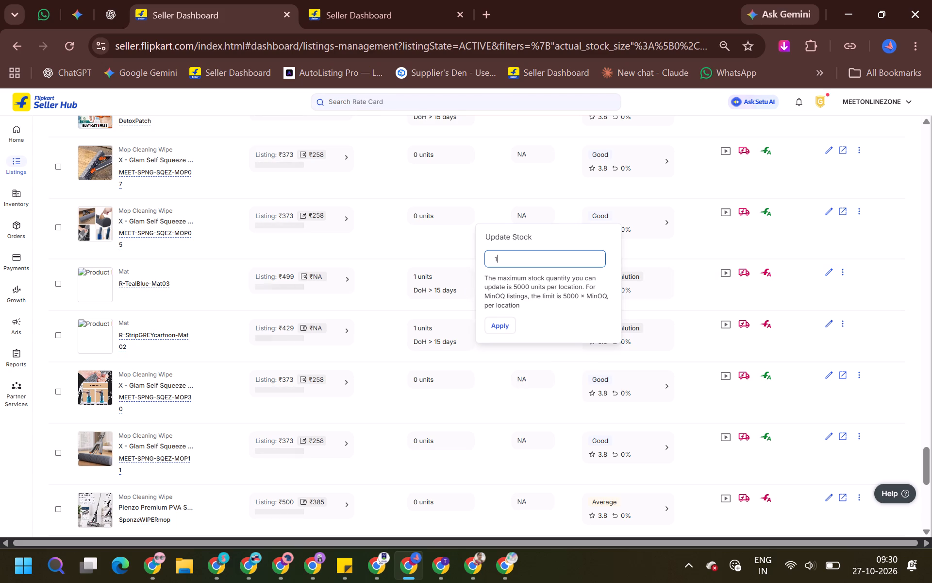
pyautogui.write('0000')
pyautogui.press('Return')
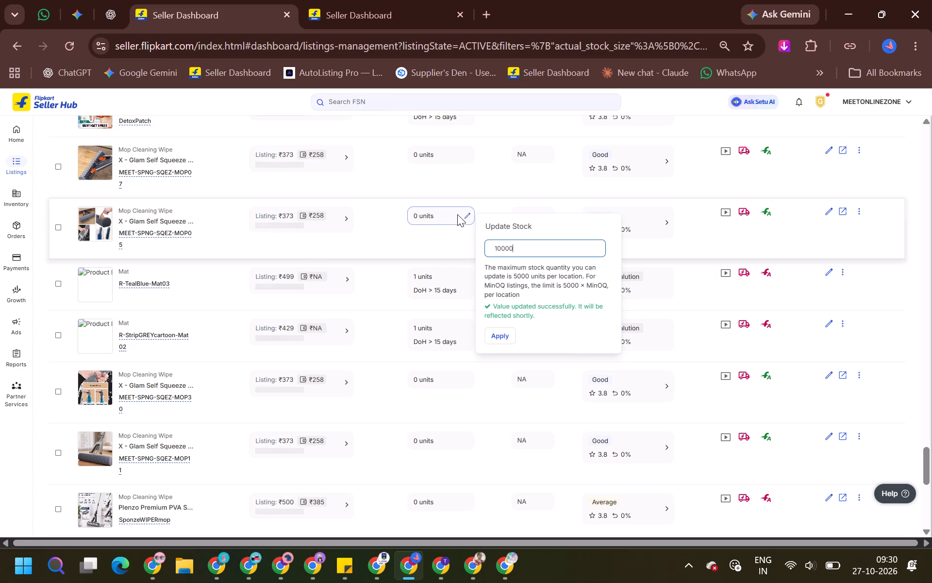
# Set the stock of the microfiber spin mop listing Meet_MopStick-002 to 10000 units.
pyautogui.scroll(3, 456, 229)
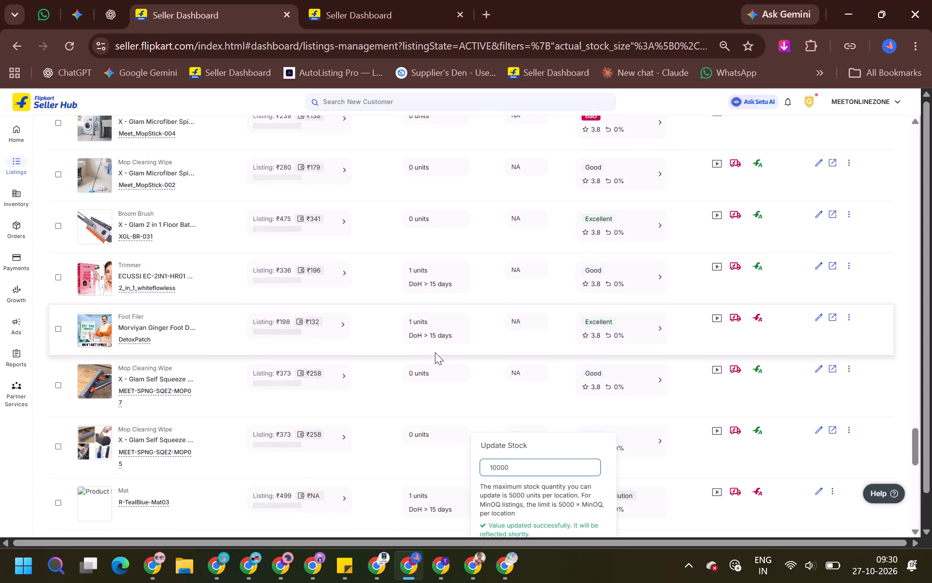
pyautogui.scroll(1, 435, 352)
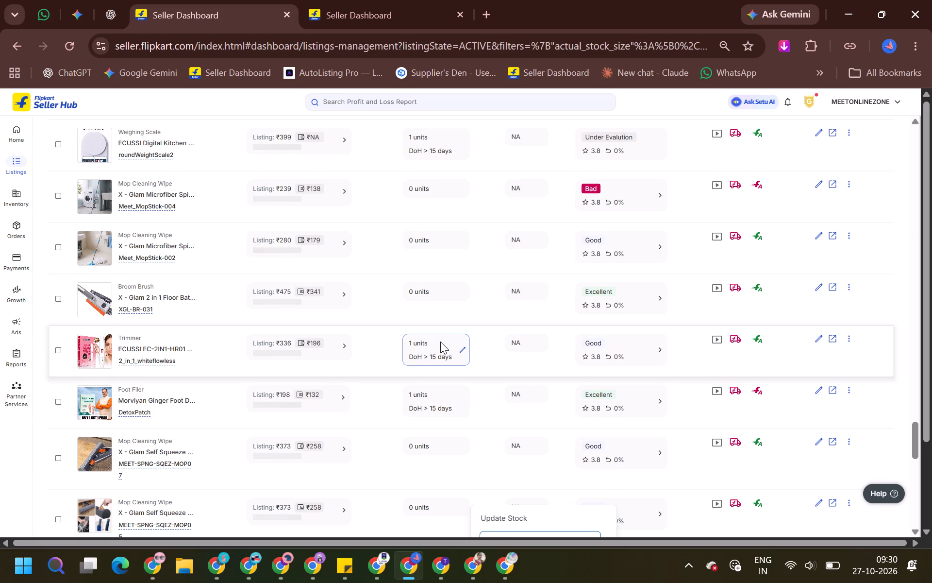
pyautogui.scroll(1, 440, 342)
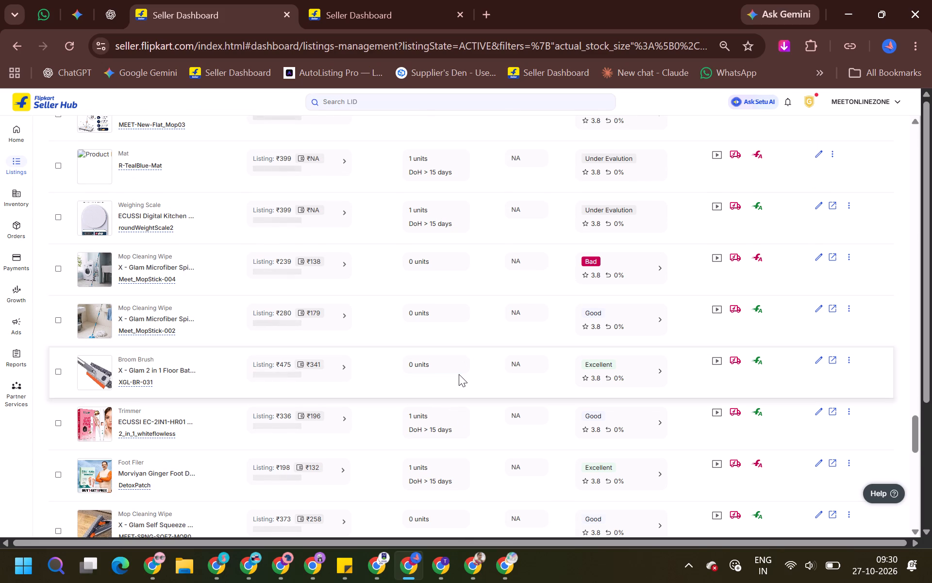
pyautogui.click(461, 312)
pyautogui.click(467, 313)
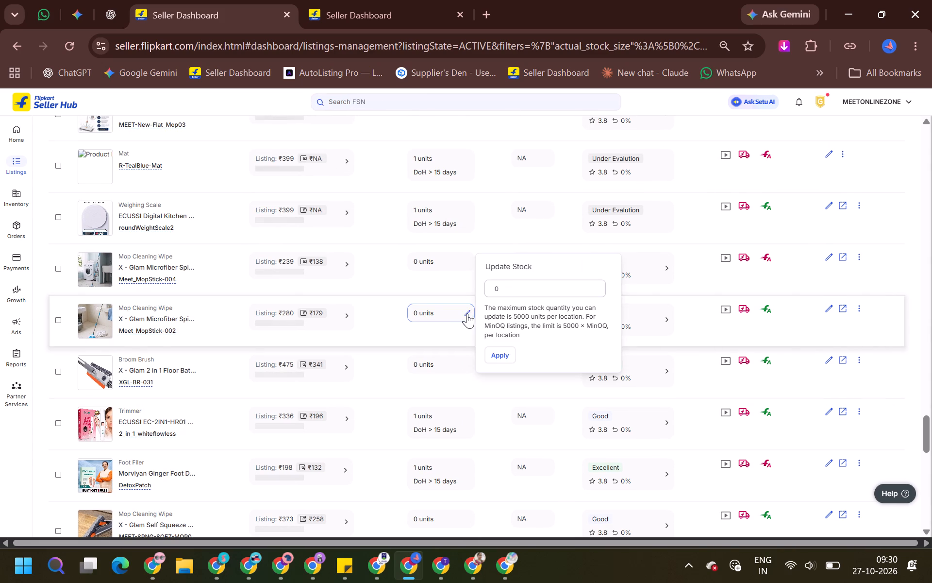
pyautogui.click(519, 297)
pyautogui.tripleClick(516, 283)
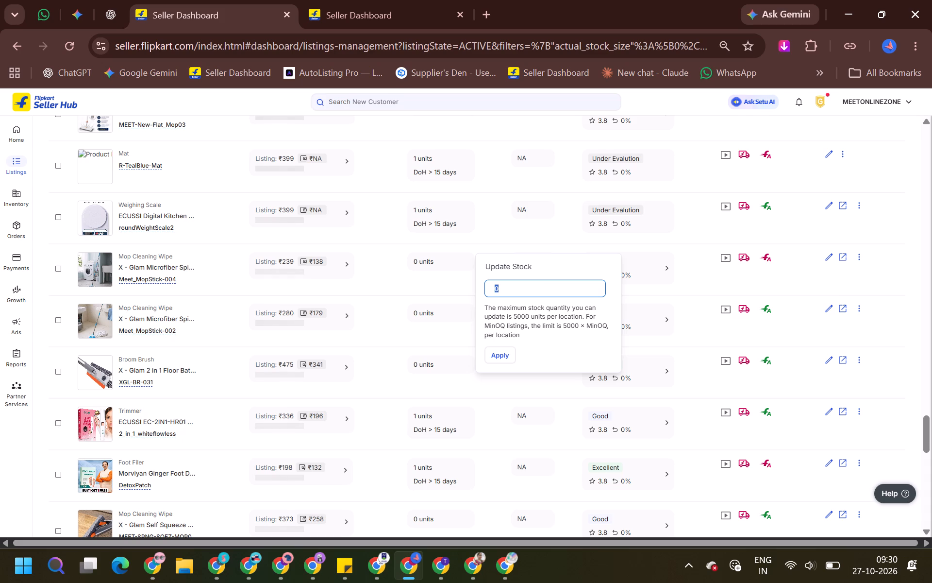
pyautogui.write('10000')
pyautogui.press('Return')
# Set the stock of the microfiber spin mop listing Meet_MopStick-004 to 1000 units.
pyautogui.click(463, 265)
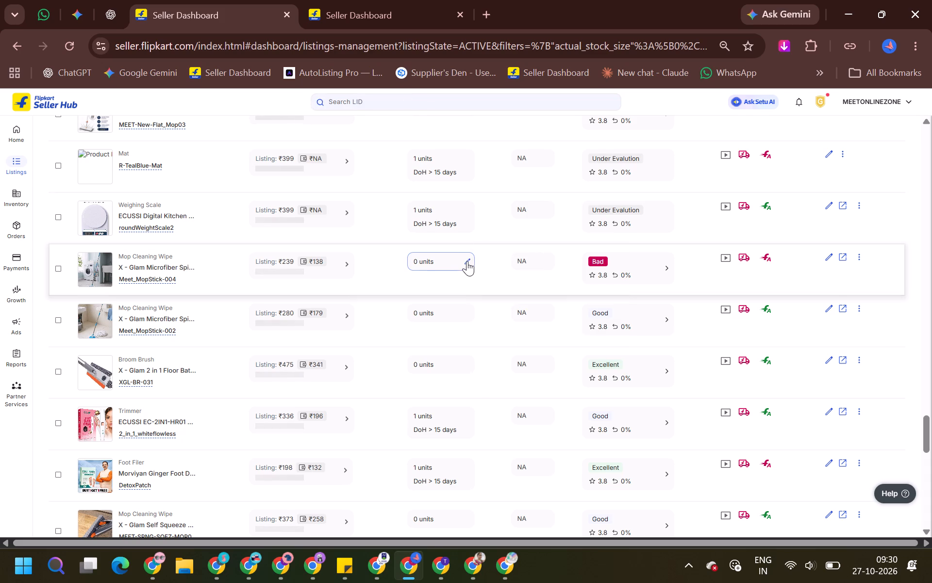
pyautogui.click(468, 260)
pyautogui.tripleClick(513, 241)
pyautogui.write('1000')
pyautogui.press('Return')
# Set the stock of the kitchen weighing scale listing roundWeightScale2 to 1000 units.
pyautogui.click(470, 220)
pyautogui.click(471, 216)
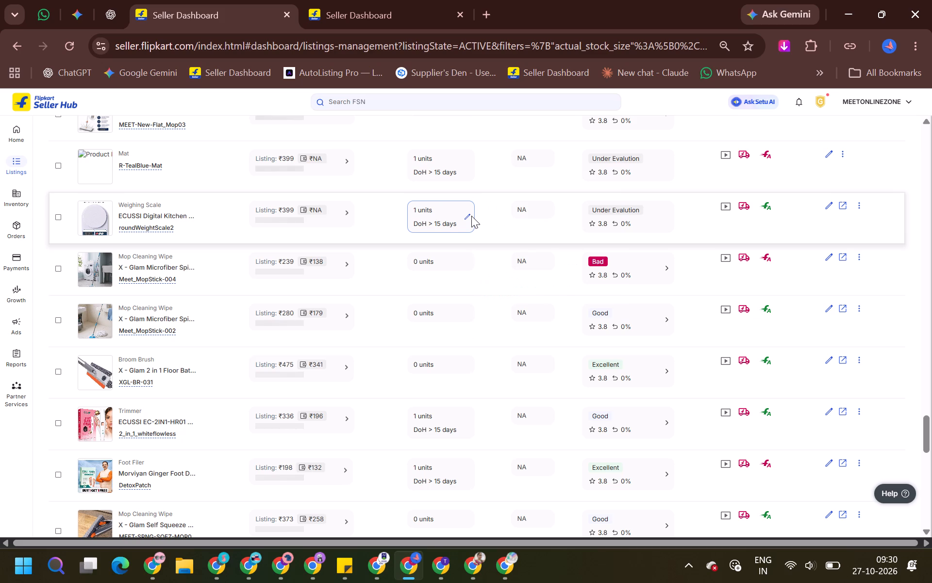
pyautogui.click(471, 216)
pyautogui.click(500, 199)
pyautogui.write('000')
pyautogui.press('Return')
# Set the stock of the mat listing R-TealBlue-Mat to 10000 units.
pyautogui.scroll(2, 429, 204)
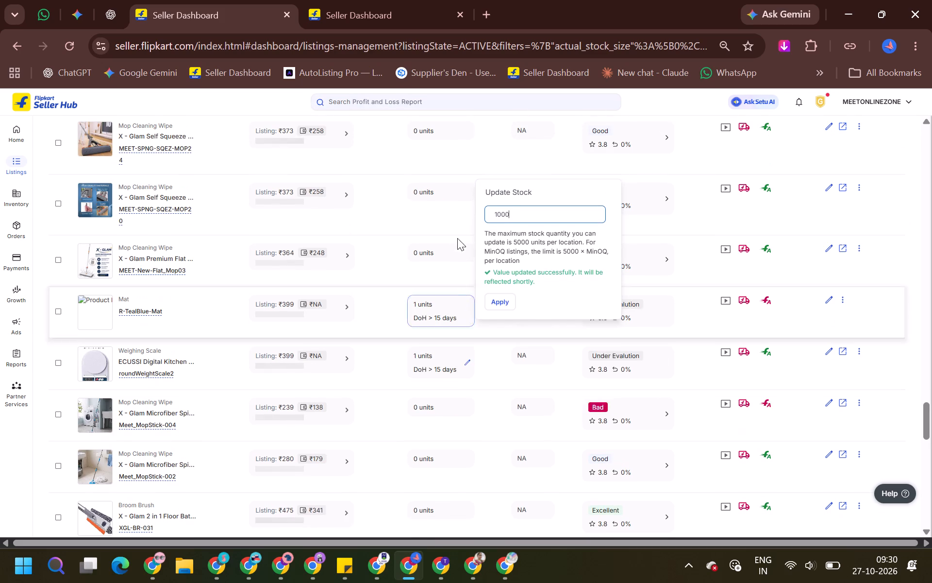
pyautogui.click(469, 311)
pyautogui.click(469, 311)
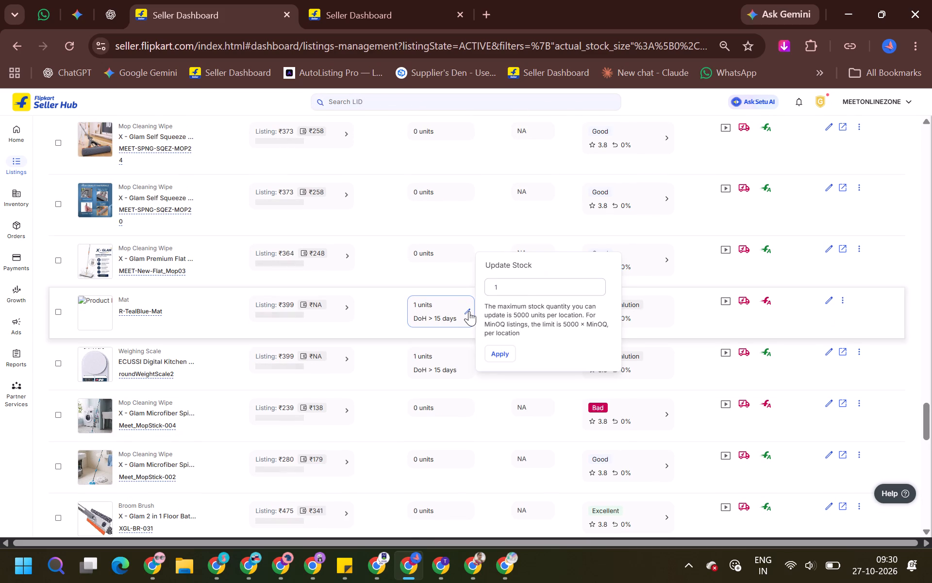
pyautogui.click(519, 290)
pyautogui.write('0000')
pyautogui.press('Return')
# Set the stock of the kitchen weighing scale listing roundWeightScale4 to 100000 units.
pyautogui.scroll(2, 423, 268)
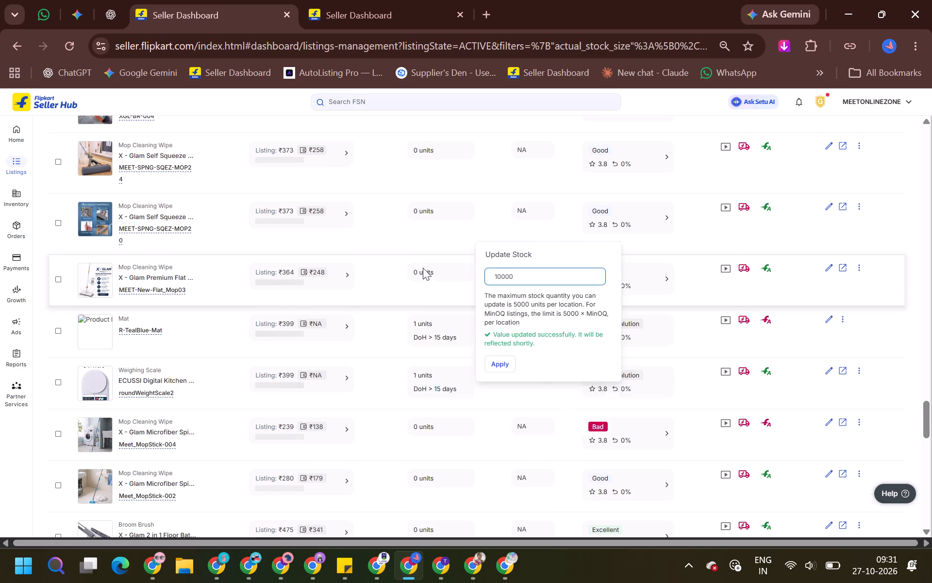
pyautogui.scroll(2, 413, 304)
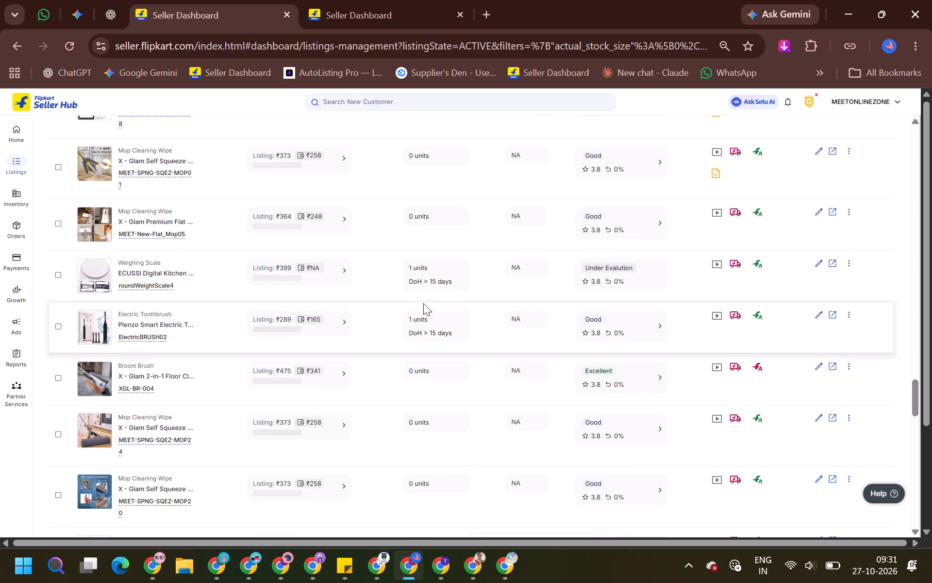
pyautogui.click(460, 272)
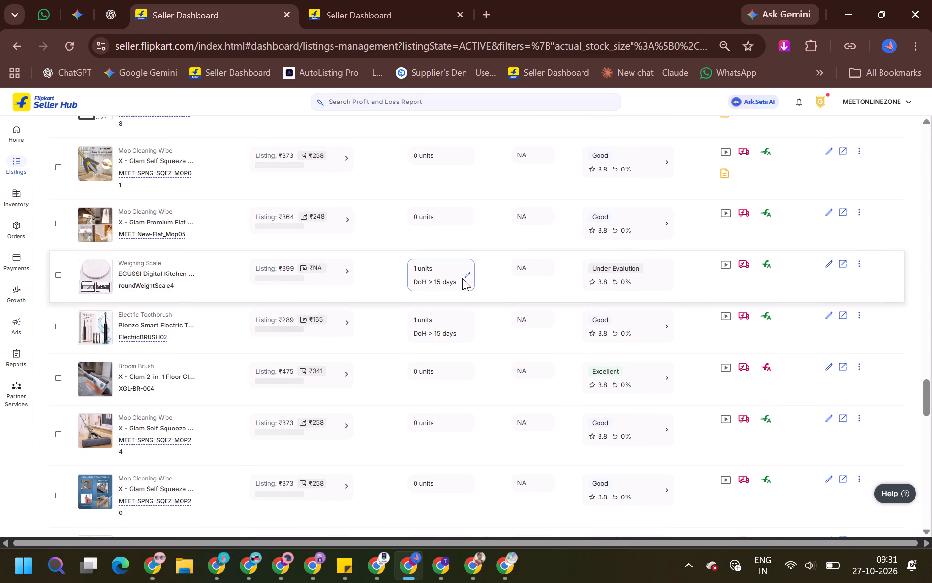
pyautogui.click(464, 277)
pyautogui.click(507, 252)
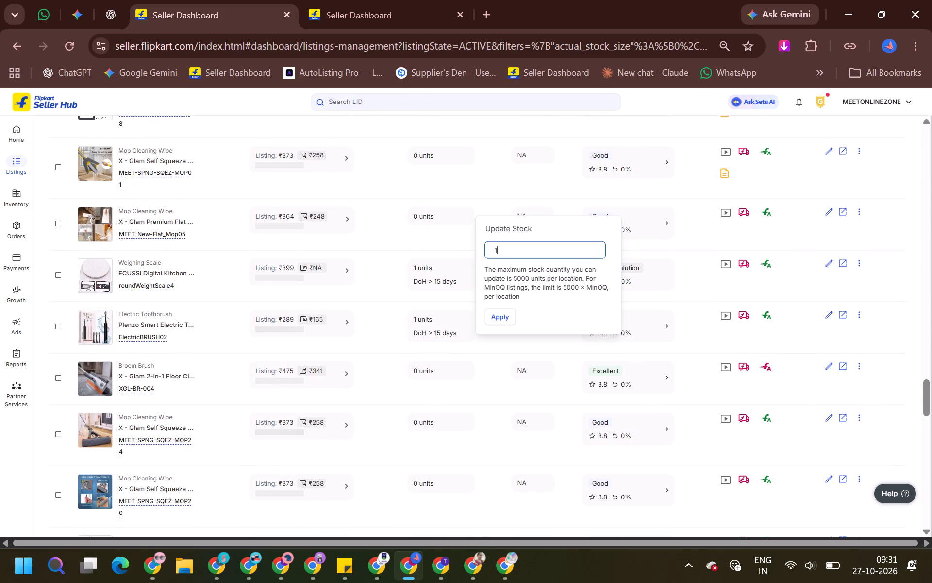
pyautogui.write('00000')
pyautogui.press('Return')
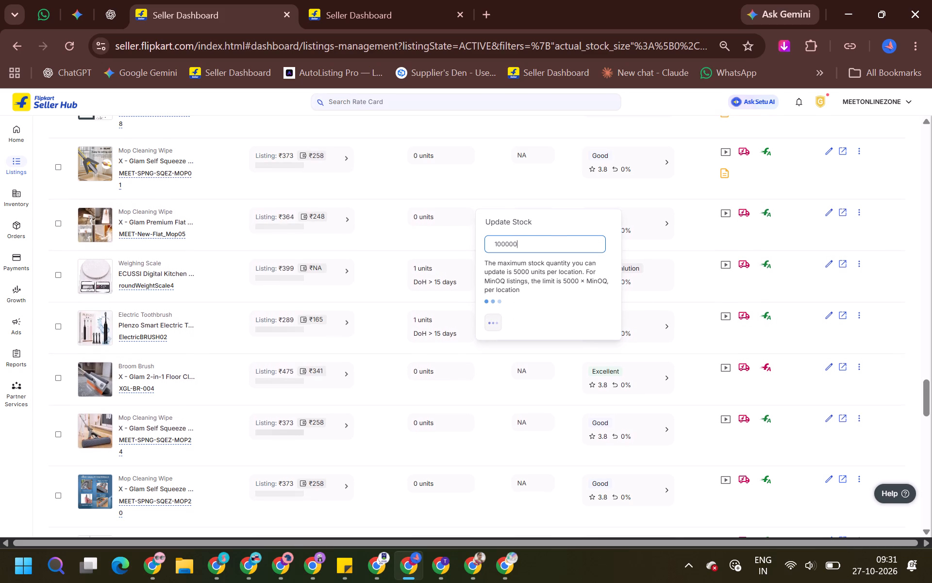
# Set the stock of the microfiber spin mop listing Meet_MopStick-003 to 1000 units.
pyautogui.scroll(3, 415, 284)
pyautogui.scroll(1, 405, 414)
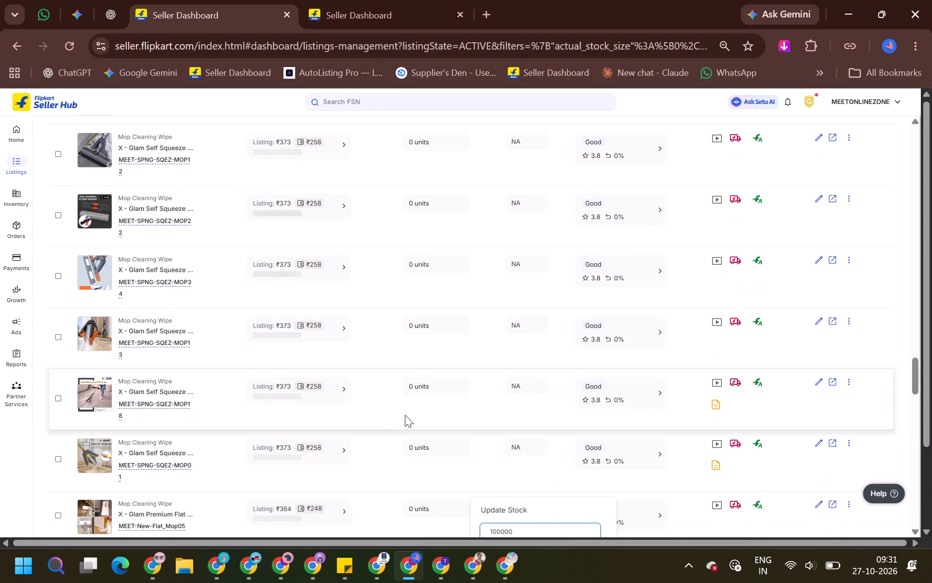
pyautogui.scroll(2, 372, 308)
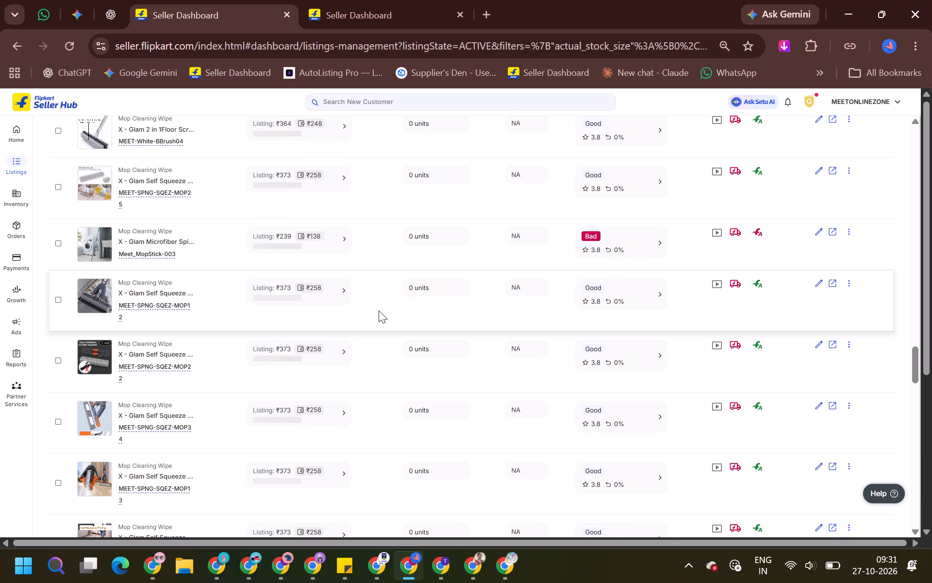
pyautogui.click(460, 238)
pyautogui.click(466, 238)
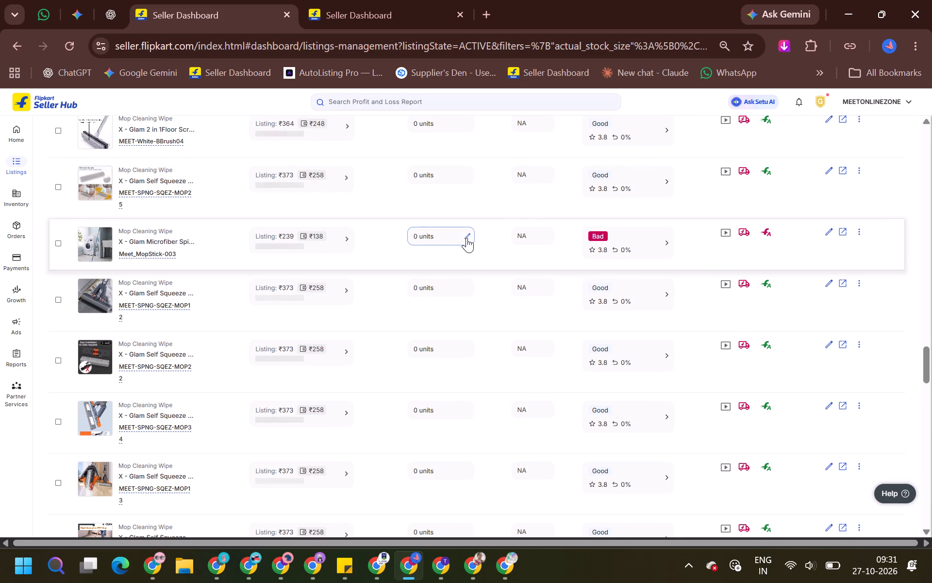
pyautogui.click(499, 216)
pyautogui.moveTo(499, 216); pyautogui.dragTo(493, 216)
pyautogui.write('1000')
pyautogui.press('Return')
# Set the stock of the mat listing R-TealBlue-Mat04 to 10000 units.
pyautogui.scroll(1, 366, 253)
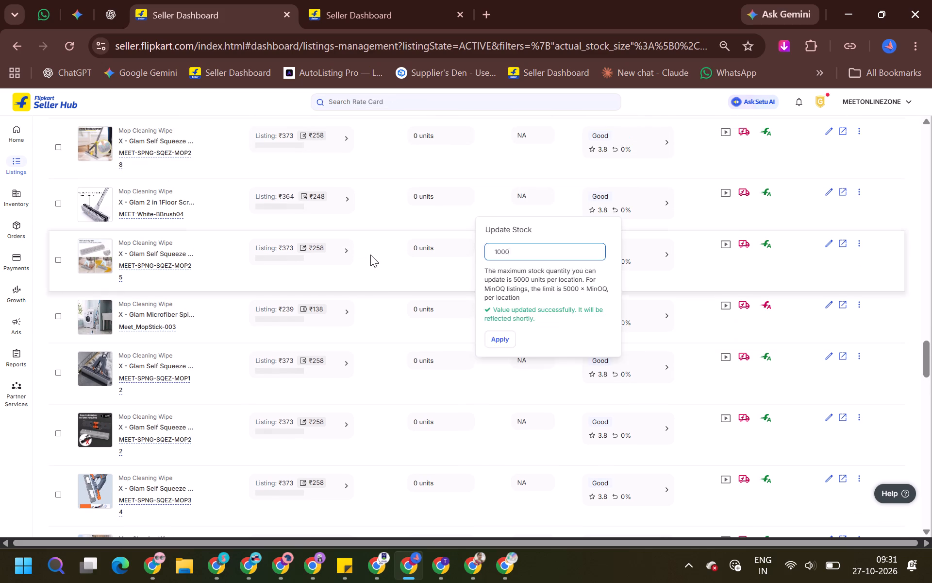
pyautogui.click(415, 282)
pyautogui.scroll(2, 415, 282)
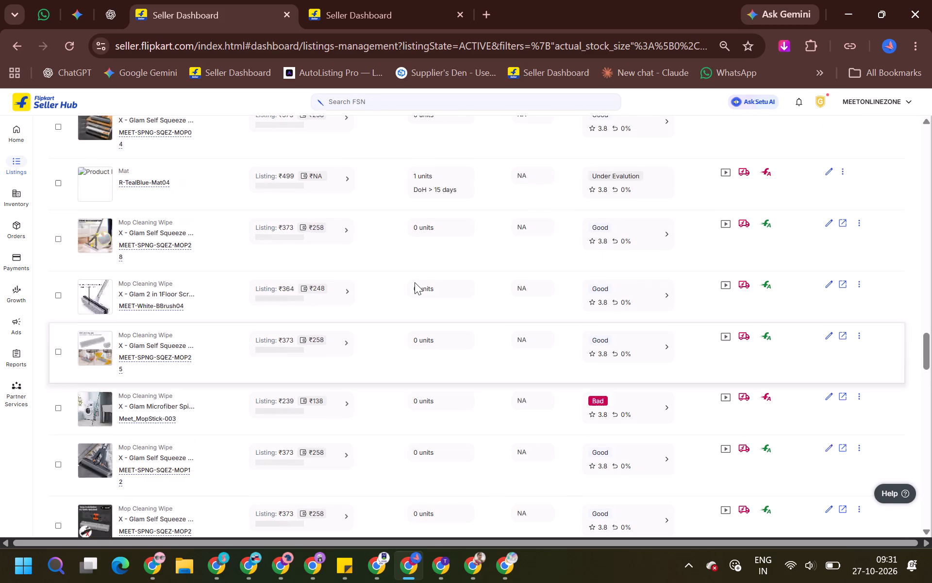
pyautogui.scroll(1, 415, 282)
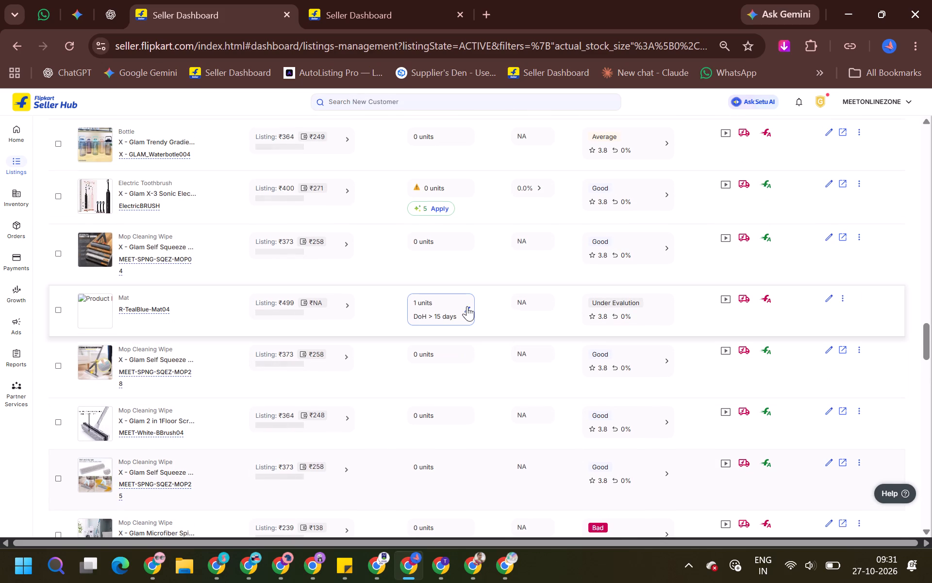
pyautogui.click(467, 306)
pyautogui.moveTo(525, 283); pyautogui.dragTo(462, 275)
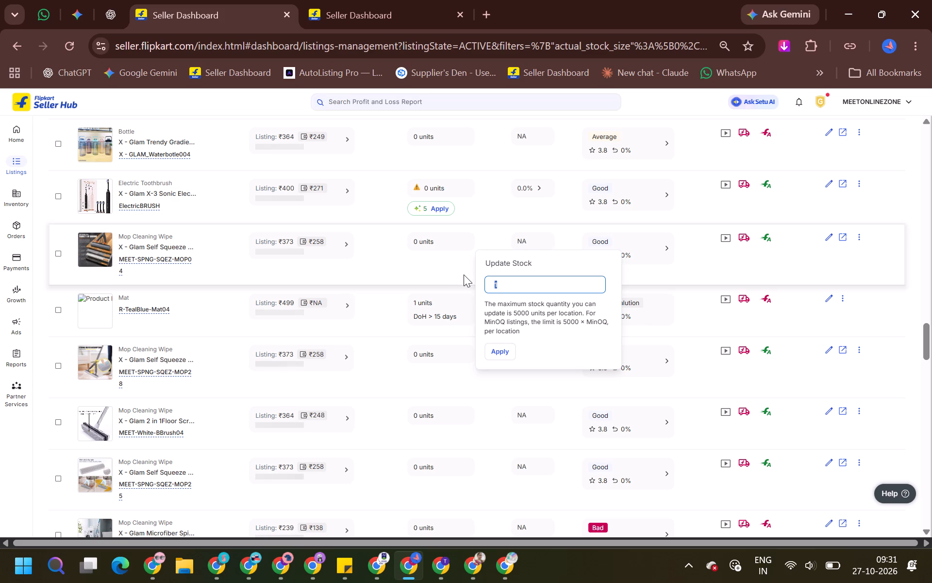
pyautogui.press('Right')
pyautogui.write('0000')
pyautogui.click(513, 349)
# Set the stock of the mat listing R-StripGREYcartoon-Mat04 to 1000 units.
pyautogui.scroll(2, 430, 297)
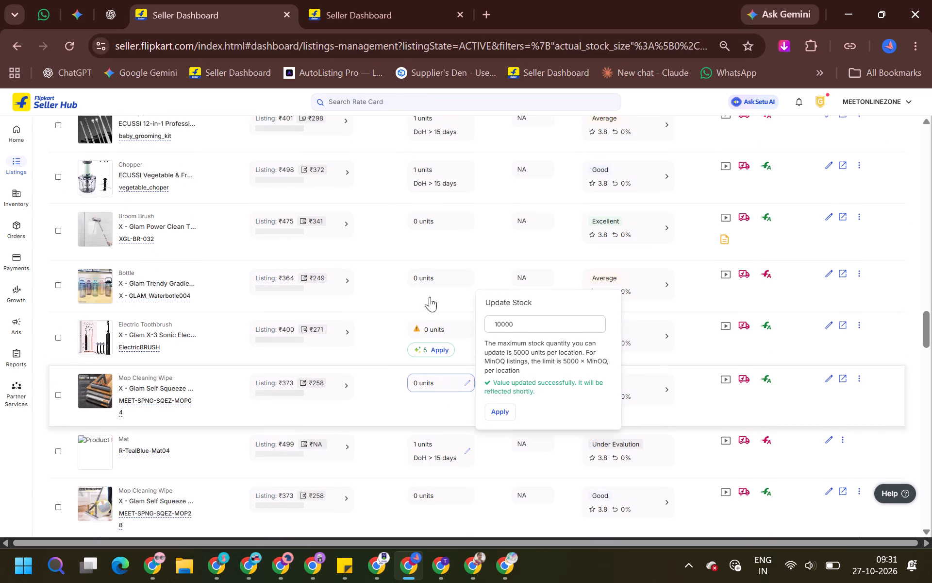
pyautogui.scroll(2, 347, 305)
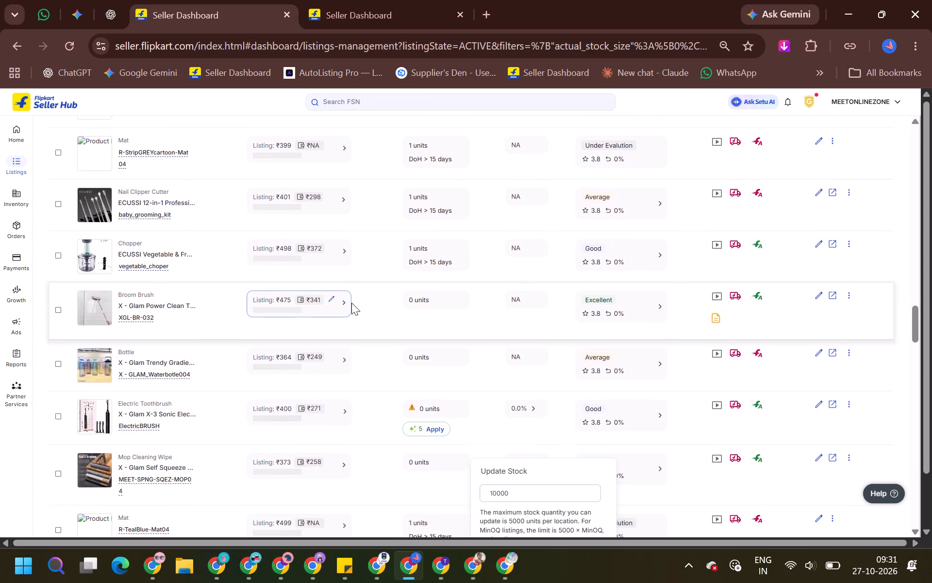
pyautogui.scroll(1, 351, 303)
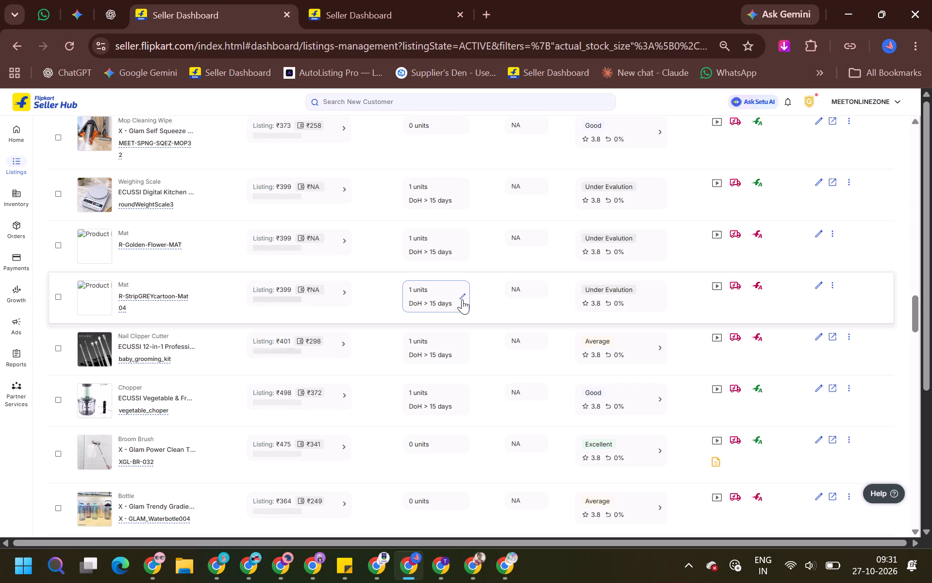
pyautogui.scroll(1, 462, 299)
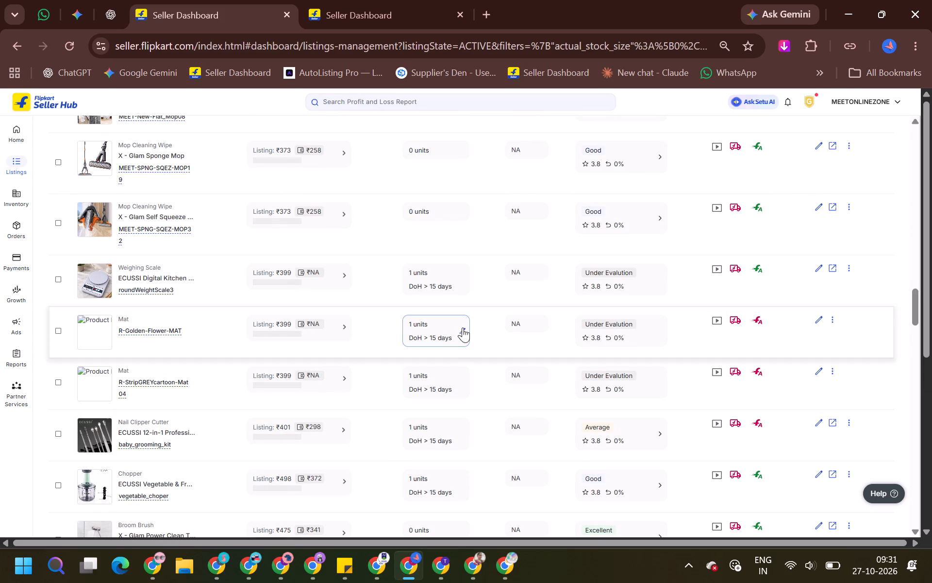
pyautogui.click(462, 383)
pyautogui.click(476, 378)
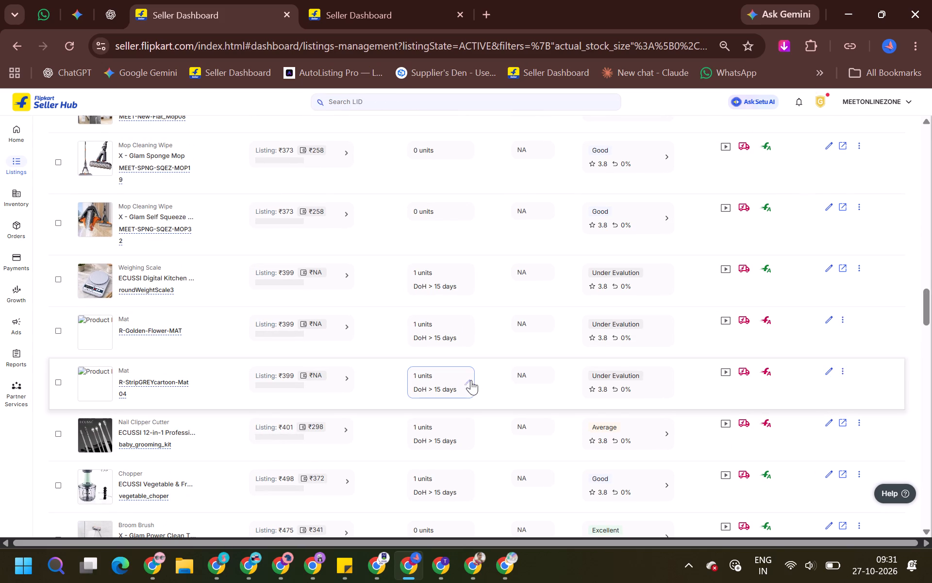
pyautogui.click(469, 379)
pyautogui.click(507, 361)
pyautogui.write('000')
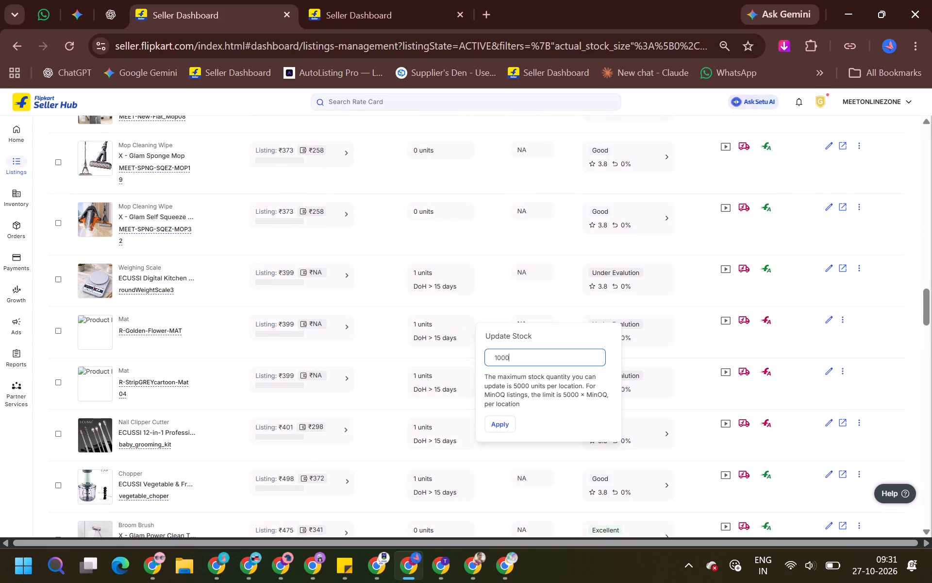
pyautogui.press('Return')
# Set the stock of the mat listing R-Golden-Flower-MAT to 1000 units.
pyautogui.click(460, 329)
pyautogui.click(468, 332)
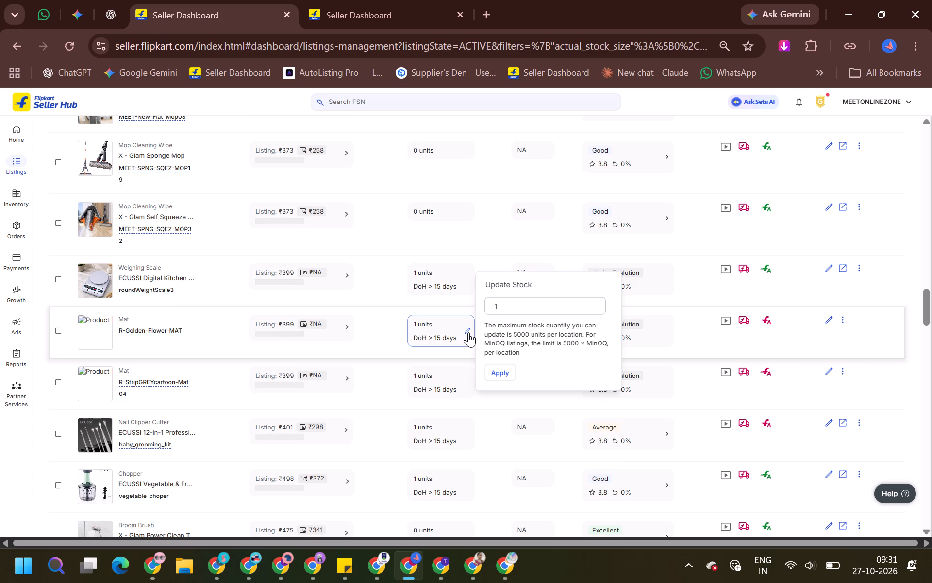
pyautogui.click(496, 311)
pyautogui.press('Return')
pyautogui.click(496, 311)
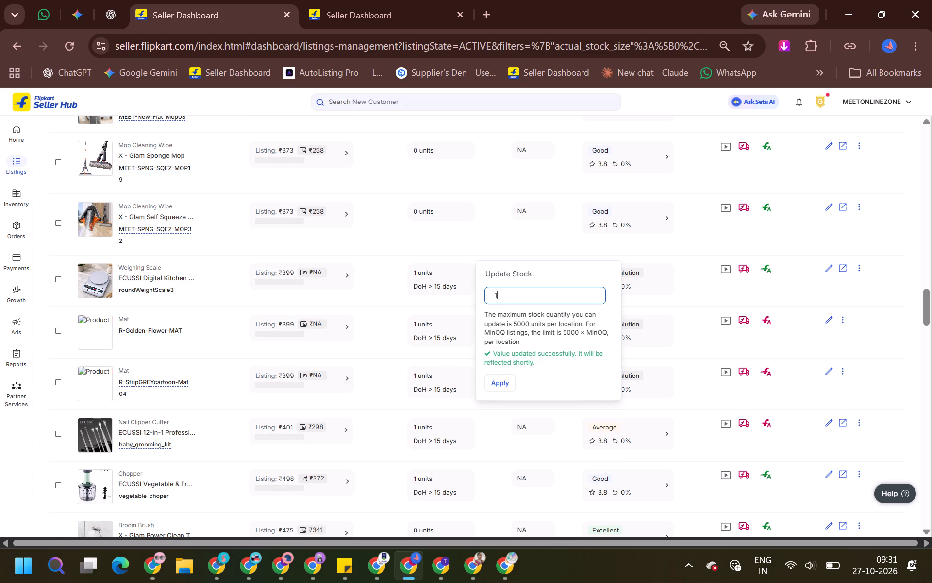
pyautogui.press('-')
pyautogui.click(500, 309)
pyautogui.click(503, 302)
pyautogui.write('000')
pyautogui.press('Return')
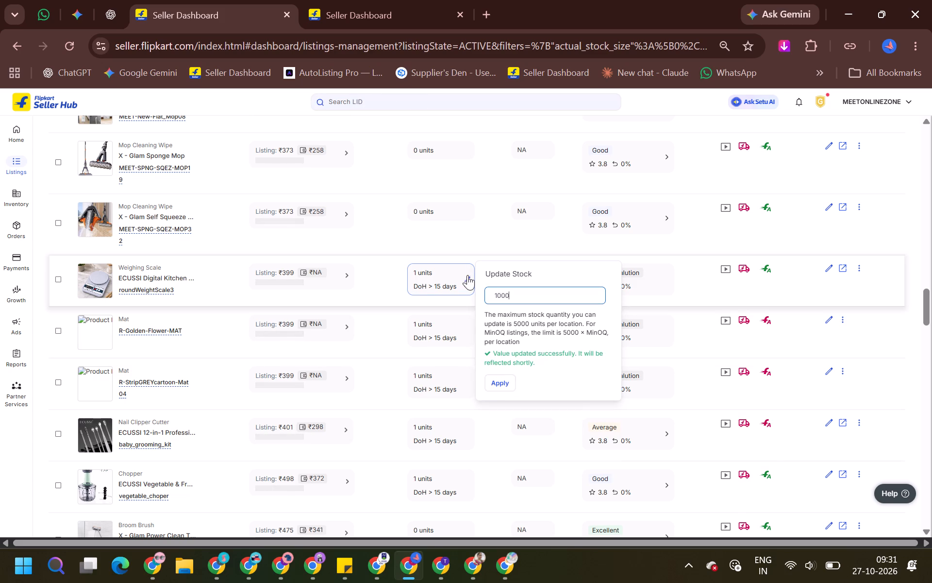
# Set the stock of the kitchen weighing scale listing roundWeightScale3 to 10000 units.
pyautogui.click(468, 276)
pyautogui.click(468, 276)
pyautogui.click(513, 258)
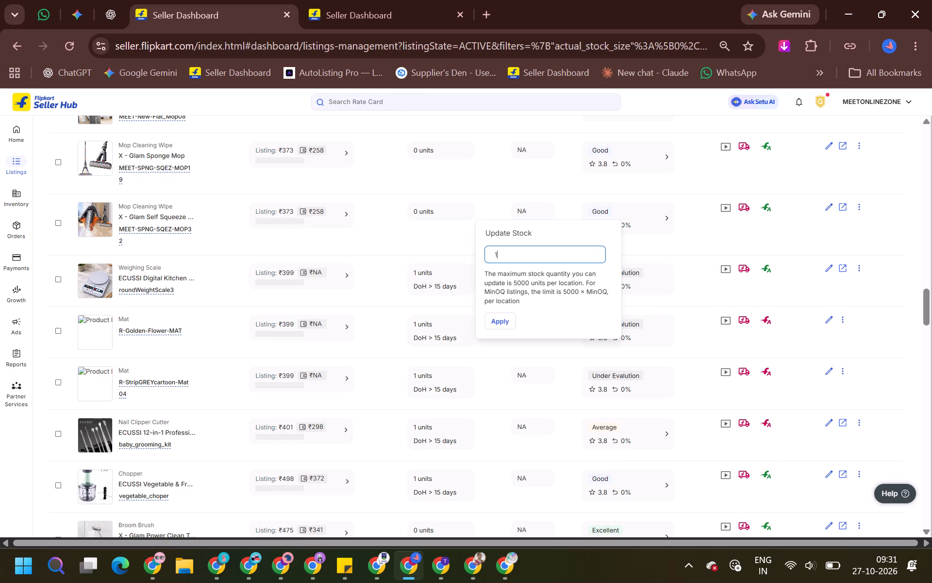
pyautogui.write('0000')
pyautogui.press('Return')
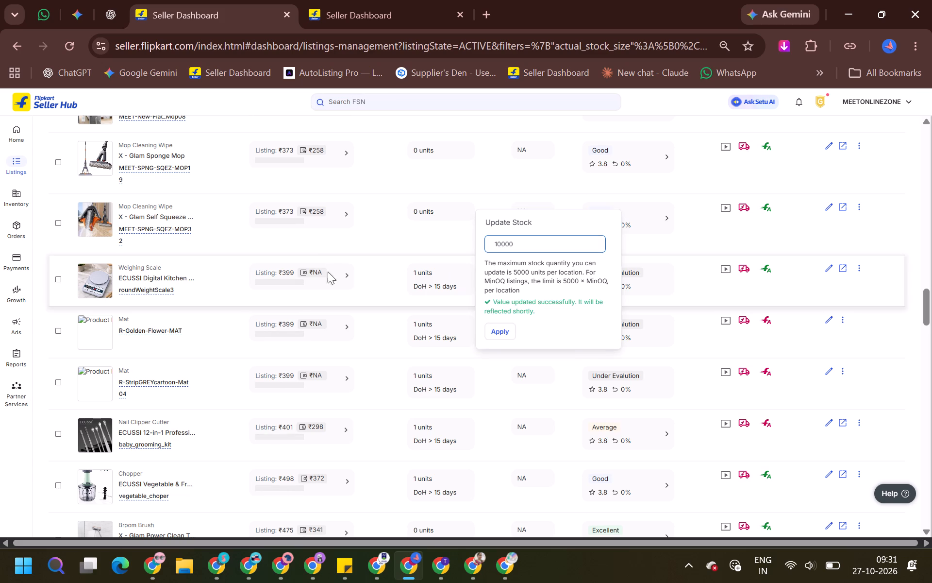
# Set the stock of the mat listing R-StripGREYcartoon-Mat03 to 10000 units.
pyautogui.scroll(3, 333, 278)
pyautogui.scroll(2, 307, 313)
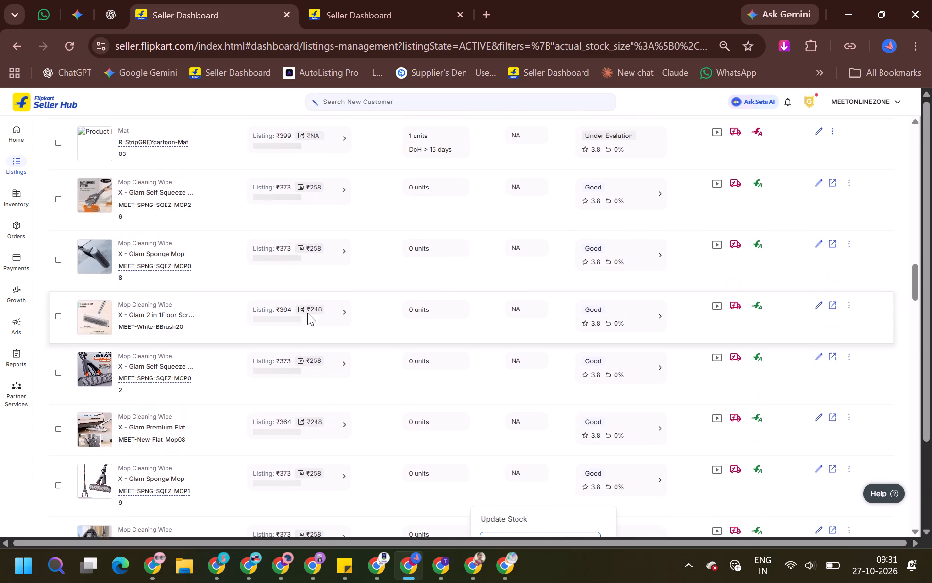
pyautogui.scroll(2, 307, 313)
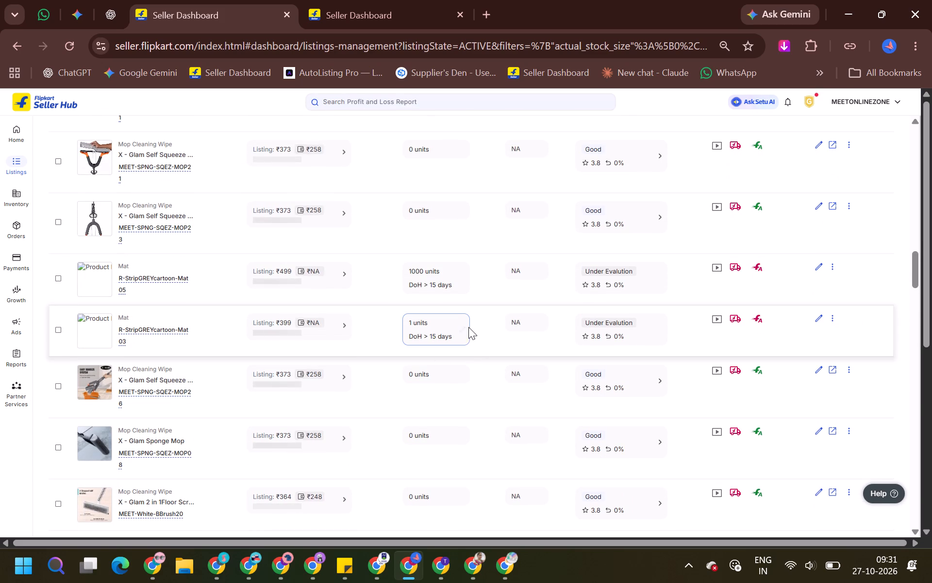
pyautogui.click(463, 327)
pyautogui.click(466, 330)
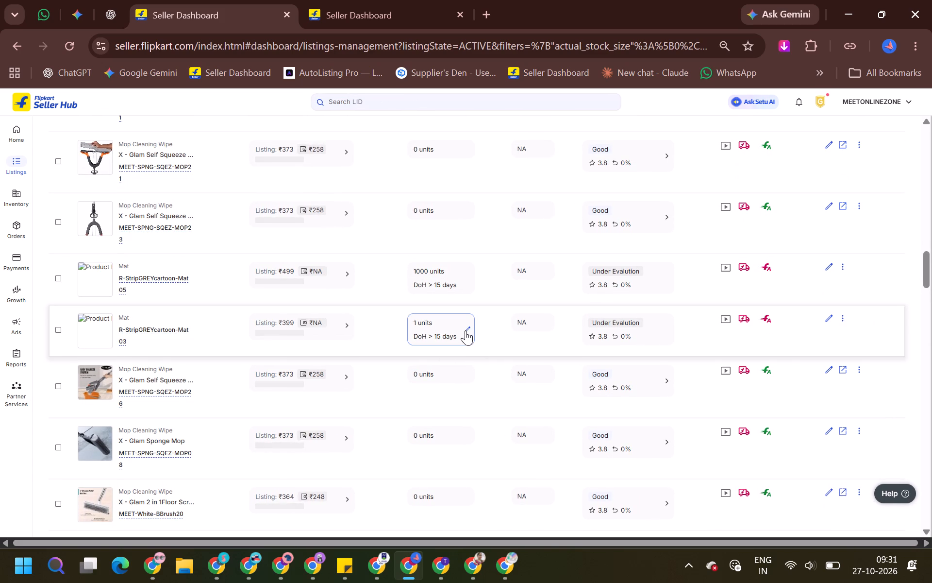
pyautogui.click(517, 307)
pyautogui.write('0000')
pyautogui.press('Return')
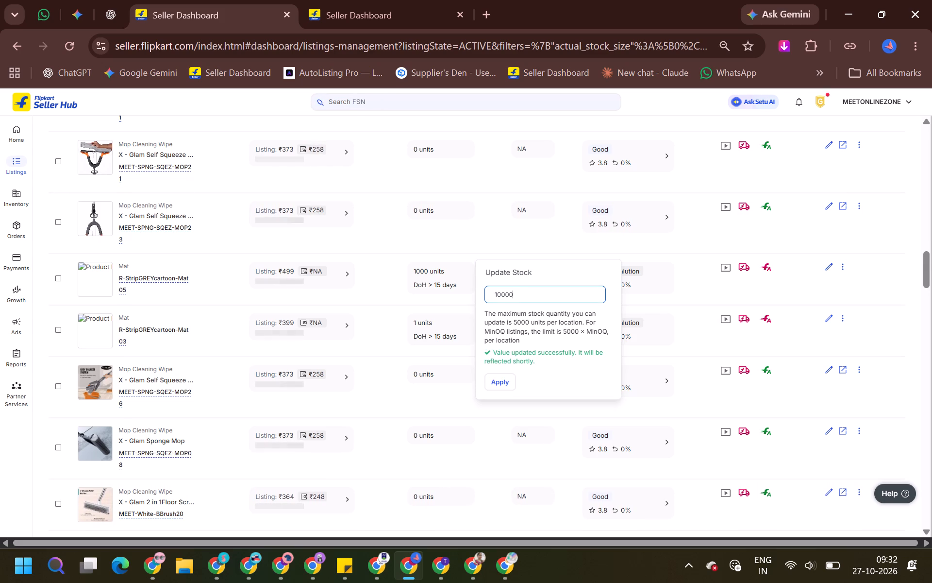
# Set the stock of the mat listing R-TealBlue-Mat02 to 10000 units.
pyautogui.scroll(2, 496, 309)
pyautogui.scroll(3, 405, 311)
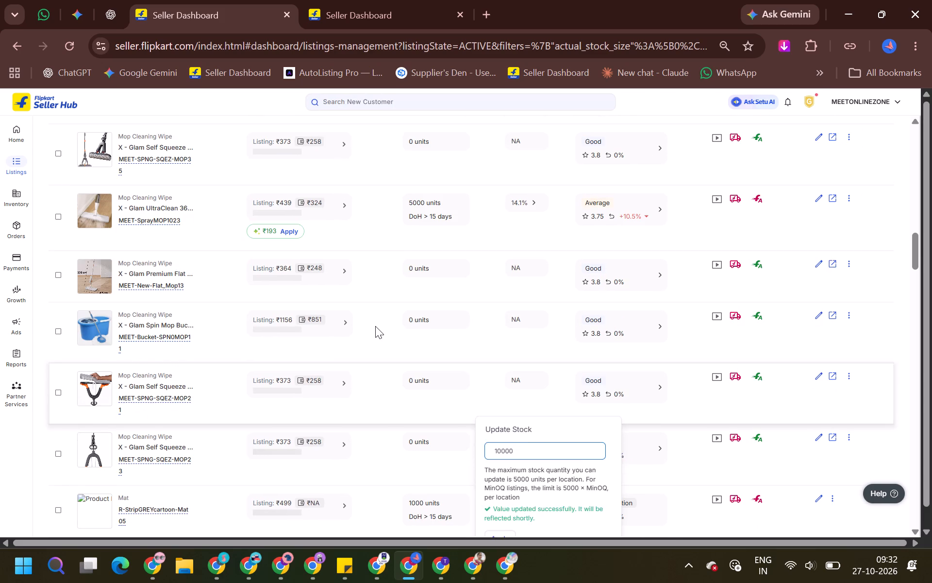
pyautogui.scroll(2, 375, 326)
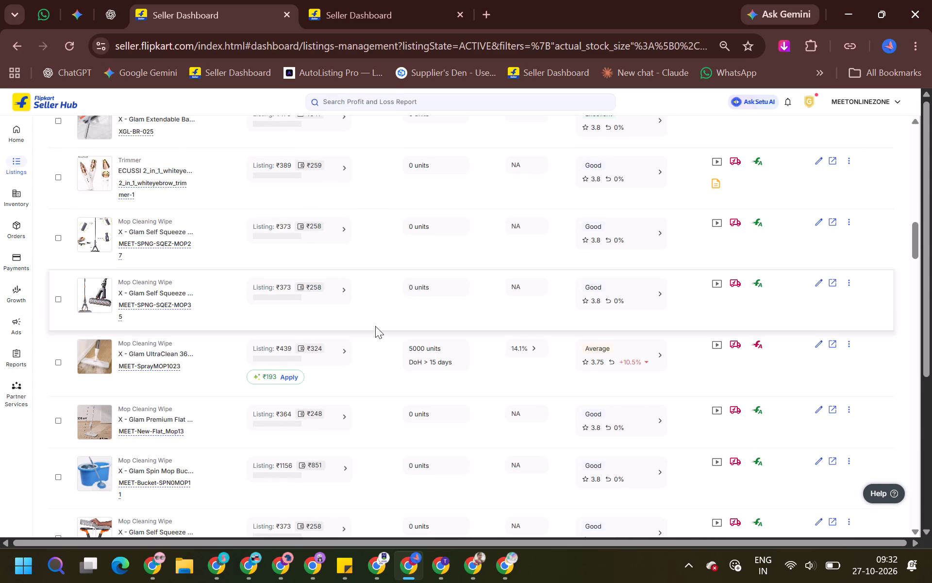
pyautogui.scroll(3, 375, 326)
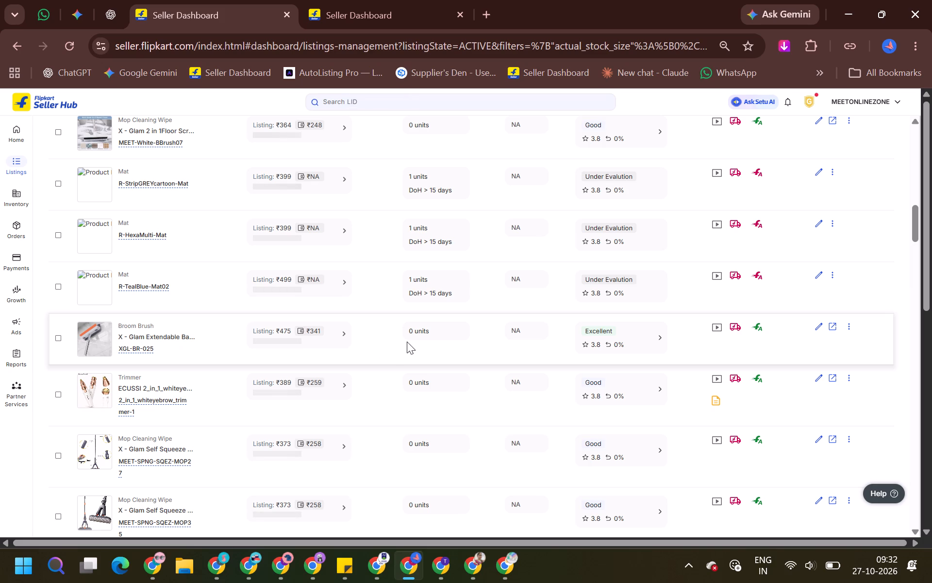
pyautogui.scroll(2, 407, 342)
pyautogui.scroll(-1, 429, 414)
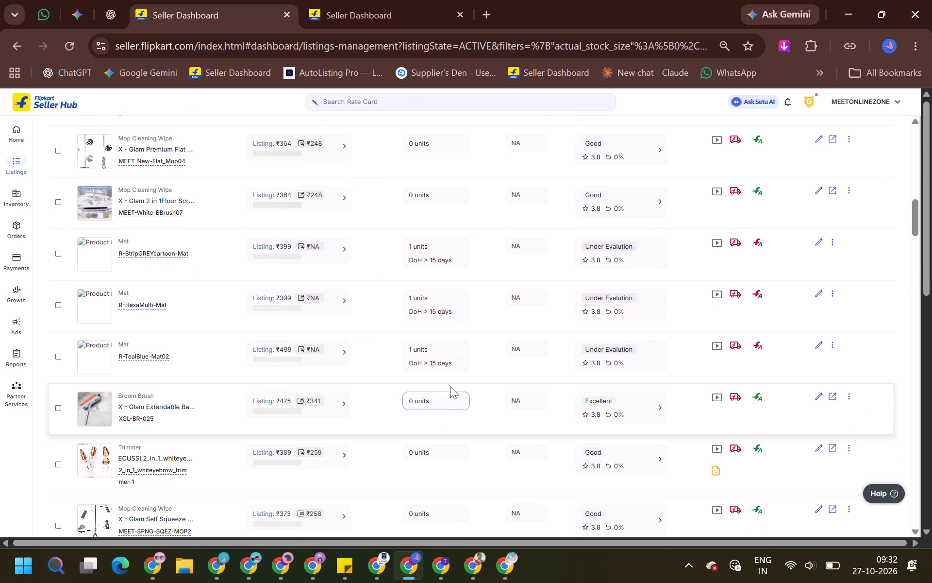
pyautogui.click(464, 356)
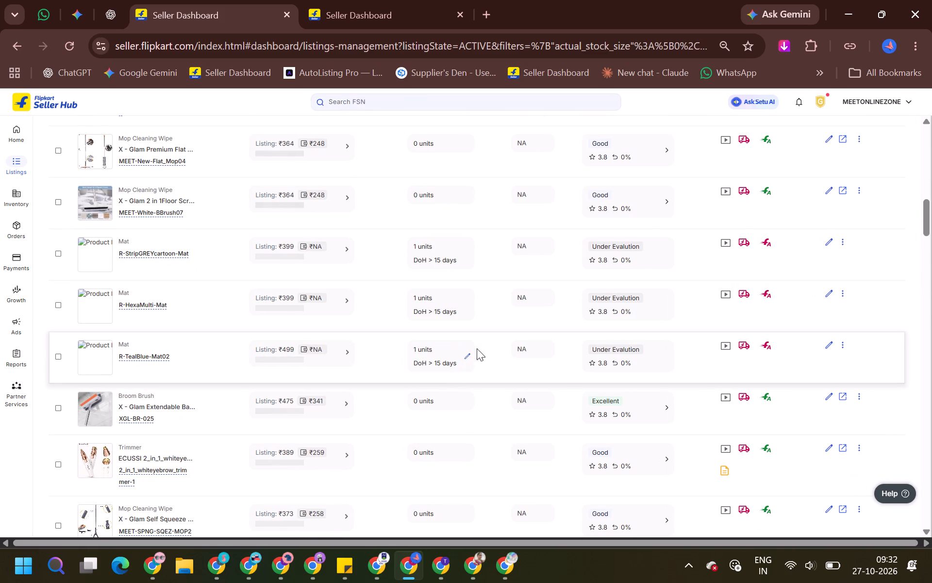
pyautogui.click(465, 355)
pyautogui.click(516, 332)
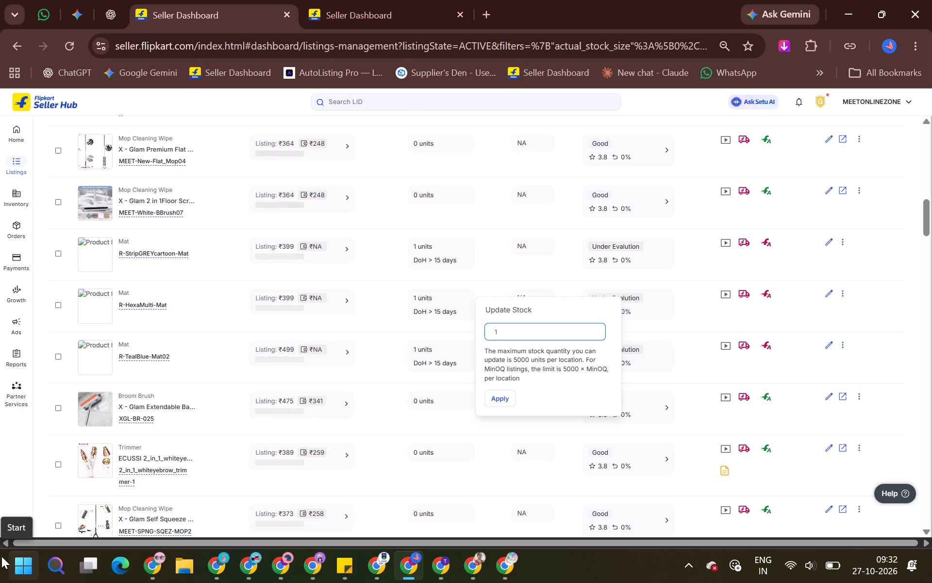
pyautogui.write('0000')
pyautogui.press('Return')
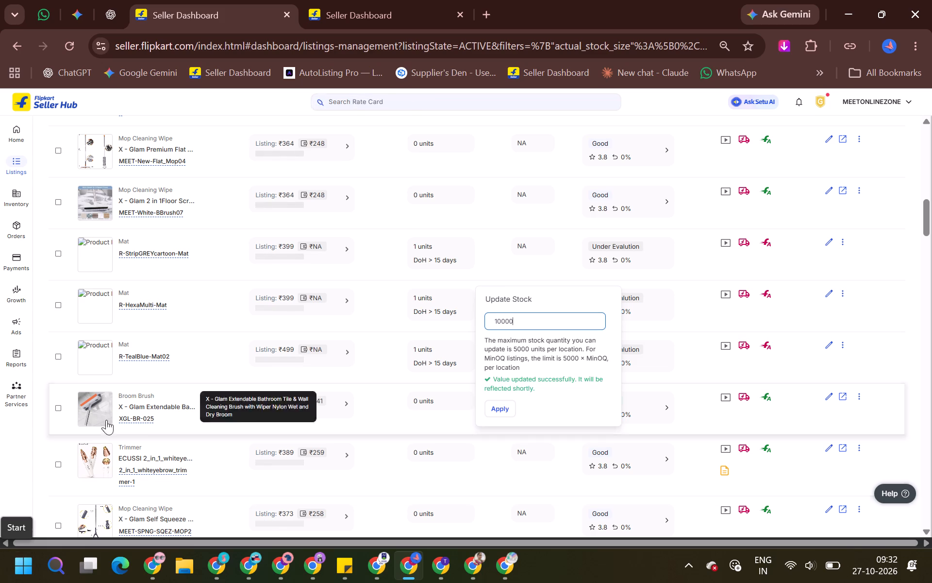
pyautogui.click(495, 273)
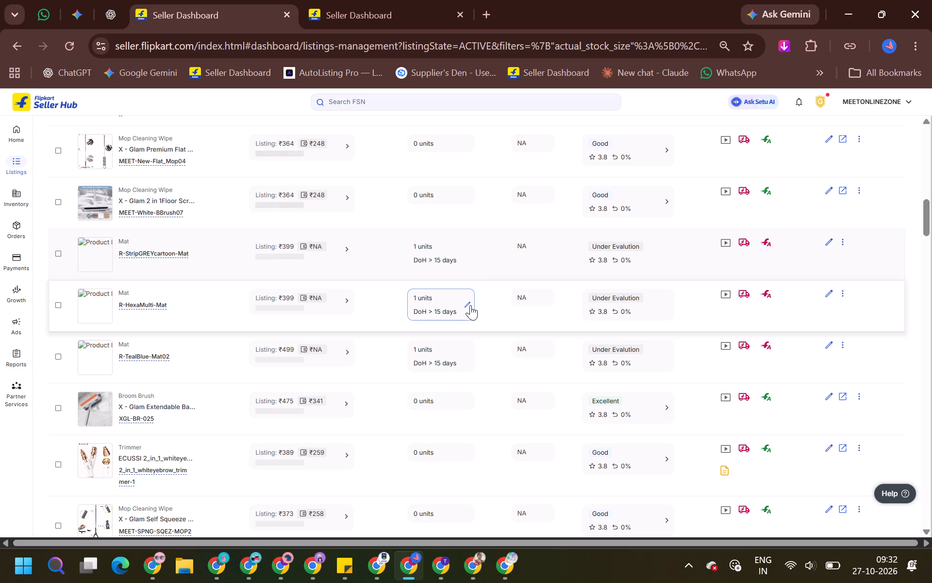
# Set the stock of the mat listing R-HexaMulti-Mat to 10000 units.
pyautogui.click(470, 305)
pyautogui.click(519, 273)
pyautogui.write('0000')
pyautogui.press('Return')
pyautogui.click(465, 228)
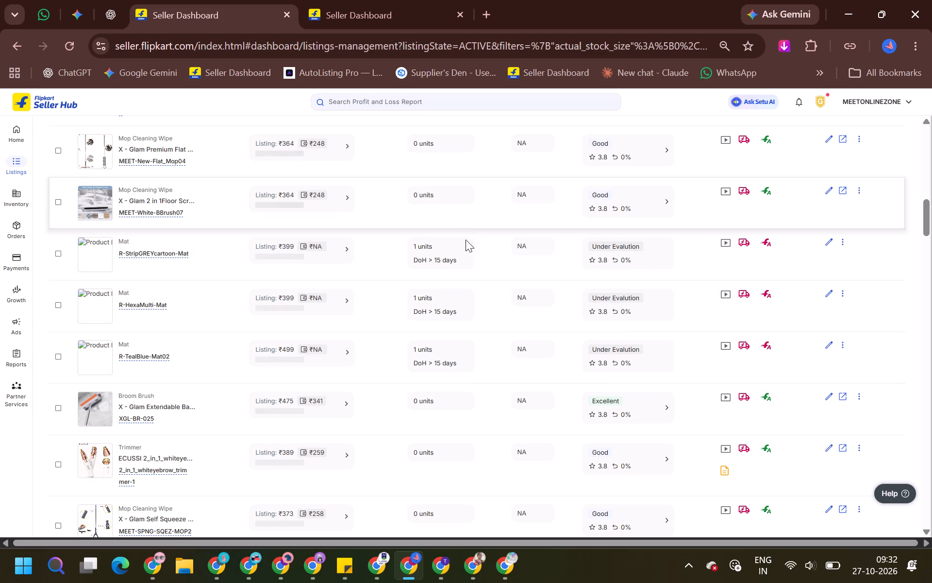
# Set the stock of the mat listing R-StripGREYcartoon-Mat to 10000 units.
pyautogui.click(470, 251)
pyautogui.click(524, 232)
pyautogui.write('0000')
pyautogui.press('Return')
# Review the stock of the remaining listings up to the beginning of the filtered list.
pyautogui.scroll(2, 370, 233)
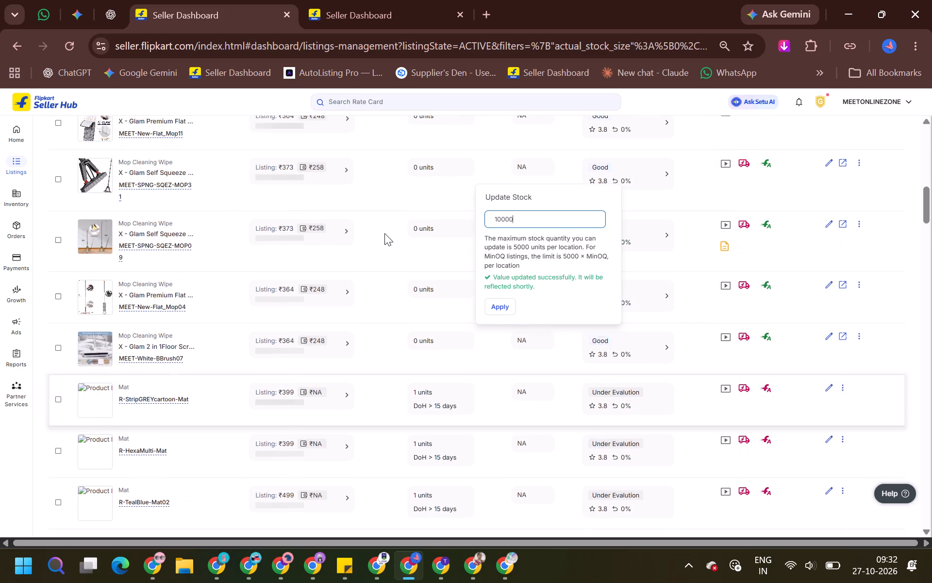
pyautogui.scroll(2, 388, 279)
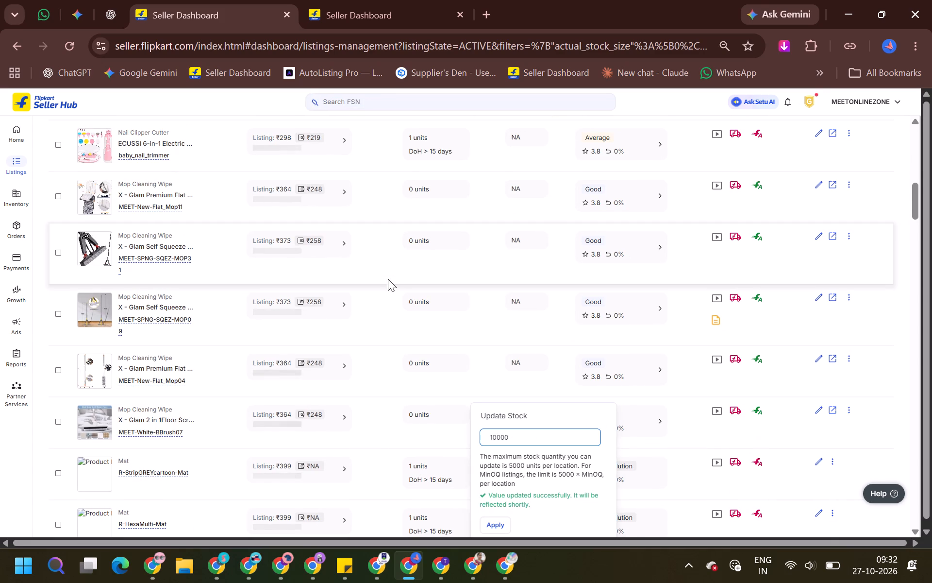
pyautogui.scroll(2, 388, 279)
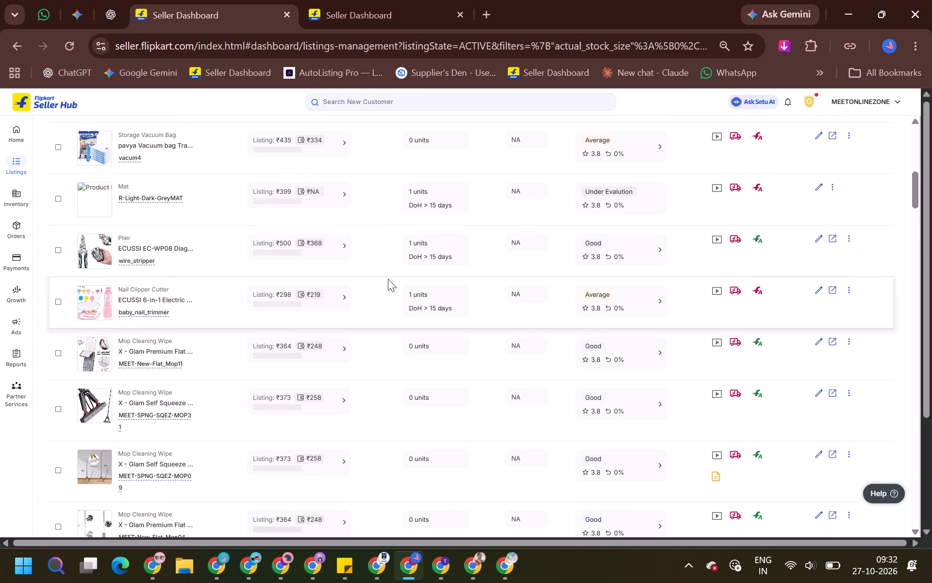
pyautogui.scroll(2, 388, 279)
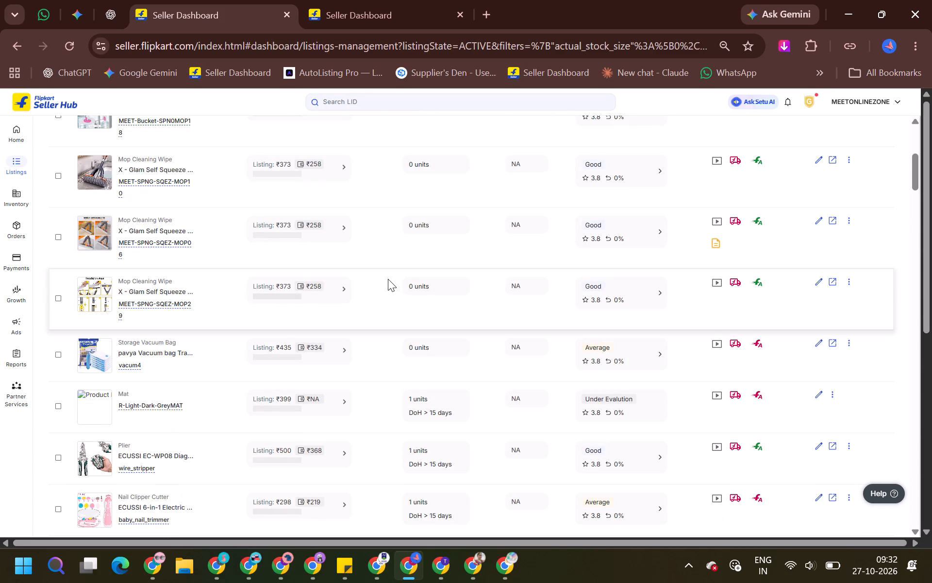
pyautogui.scroll(2, 388, 279)
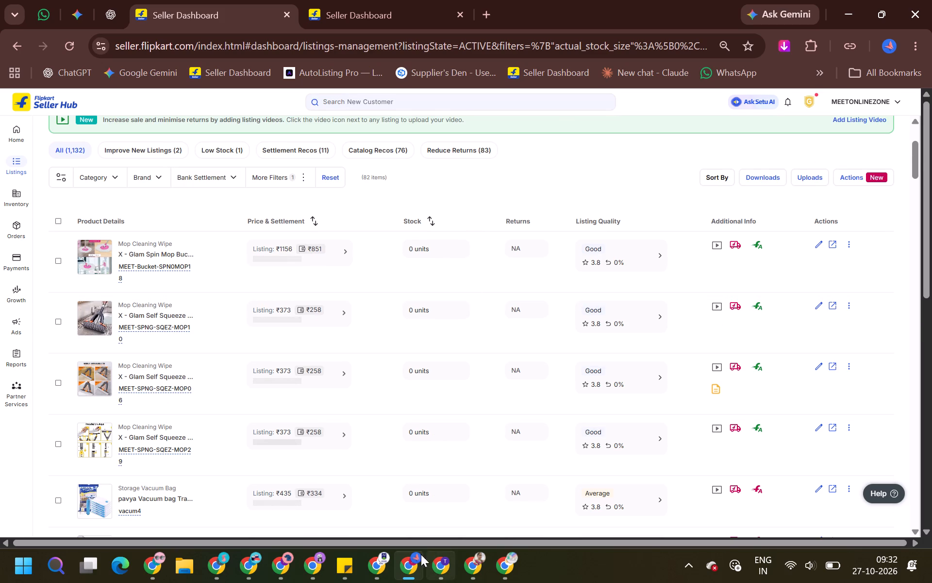
# Return to the new PLA campaign draft and name it SwarnimRoundWeightScale_Campaign-2026-10-27.
pyautogui.click(380, 556)
pyautogui.click(399, 558)
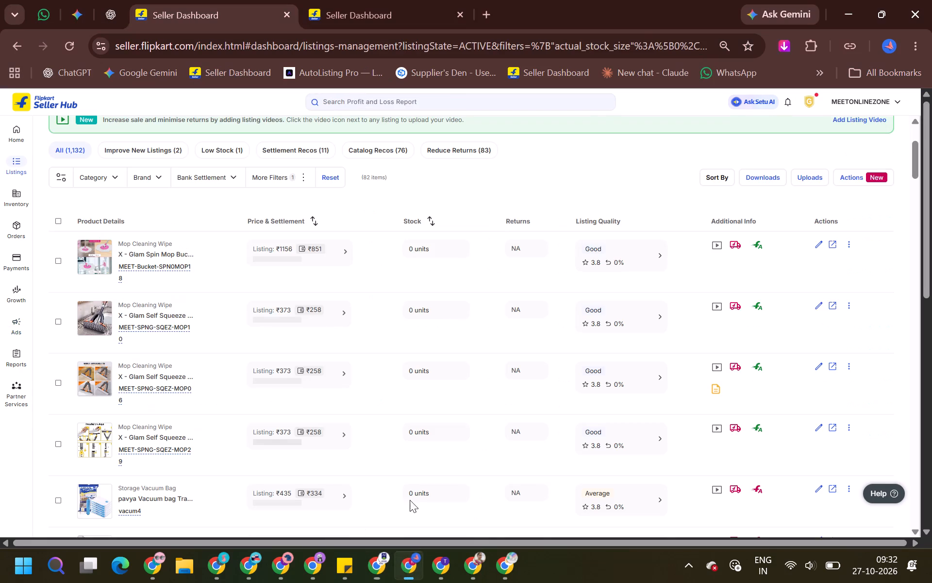
pyautogui.click(381, 0)
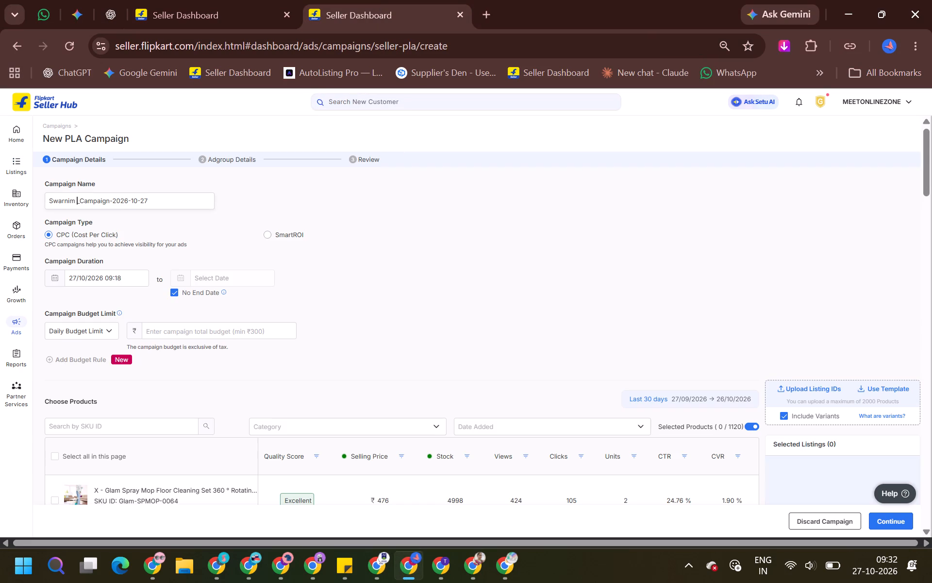
pyautogui.press('BackSpace')
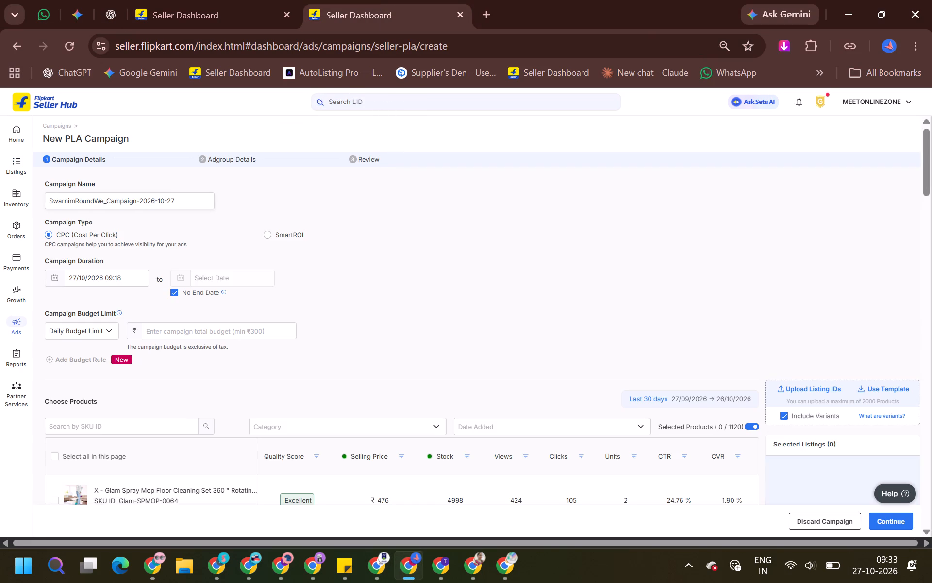
pyautogui.write('ih')
pyautogui.press('BackSpace')
pyautogui.write('ght')
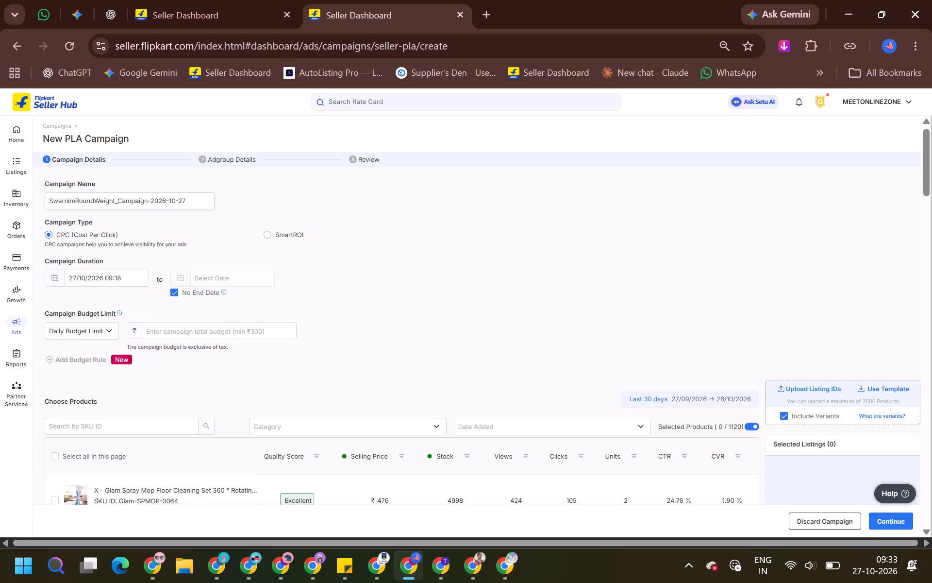
pyautogui.press('Tab')
# Make the campaign a SmartROI campaign with a total budget limit of ₹1000.
pyautogui.click(290, 233)
pyautogui.press('Tab')
pyautogui.click(185, 322)
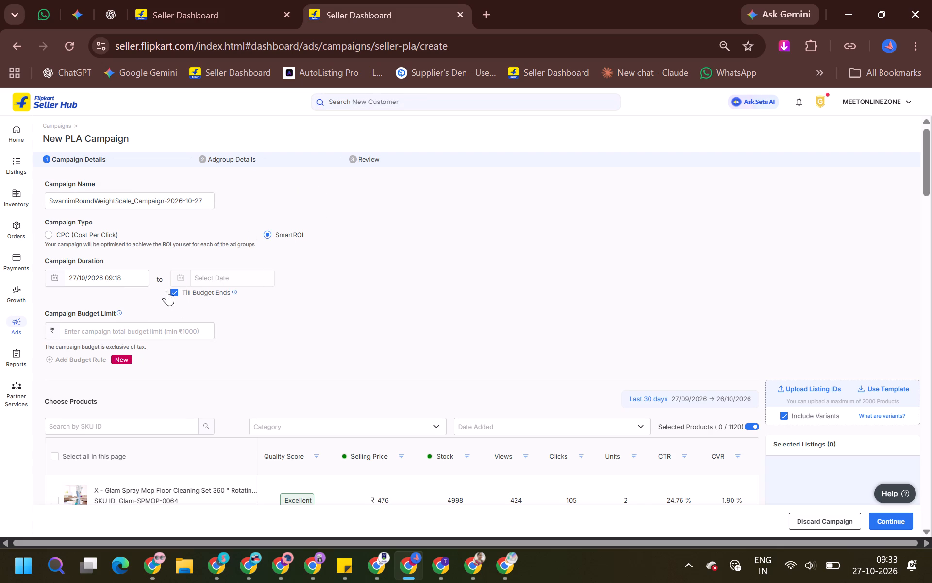
pyautogui.write('1000')
pyautogui.press('Tab')
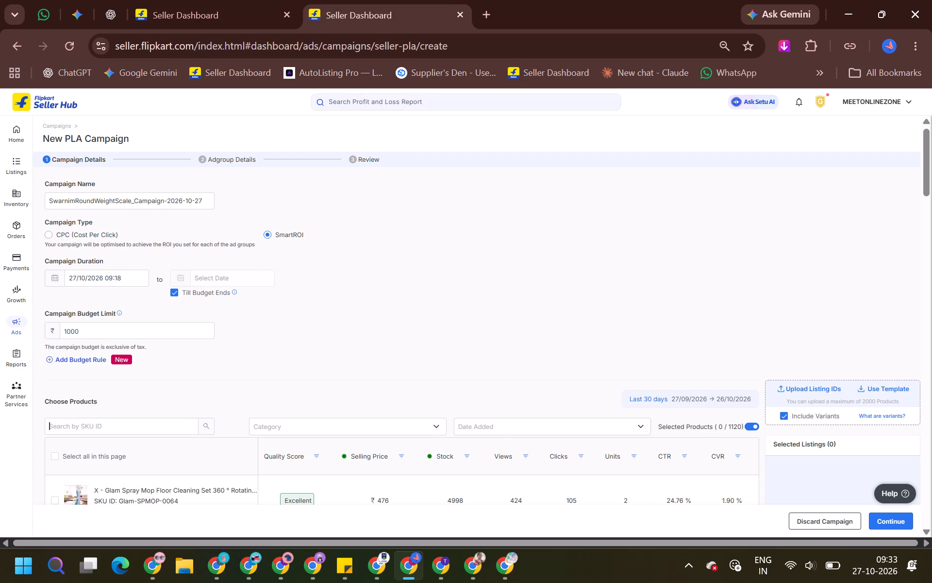
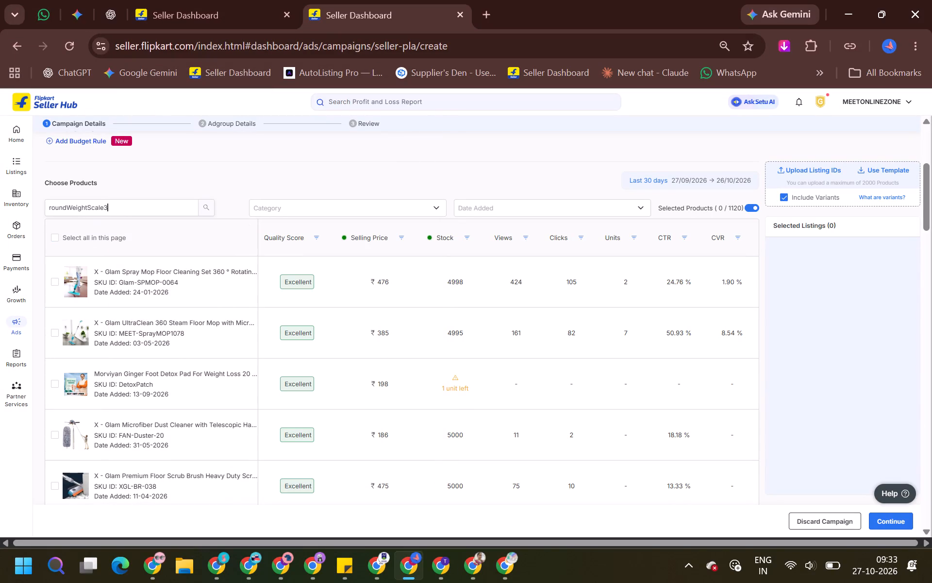
# Add the product with SKU roundWeightScale3 to the campaign's selected listings.
pyautogui.scroll(-1, 183, 172)
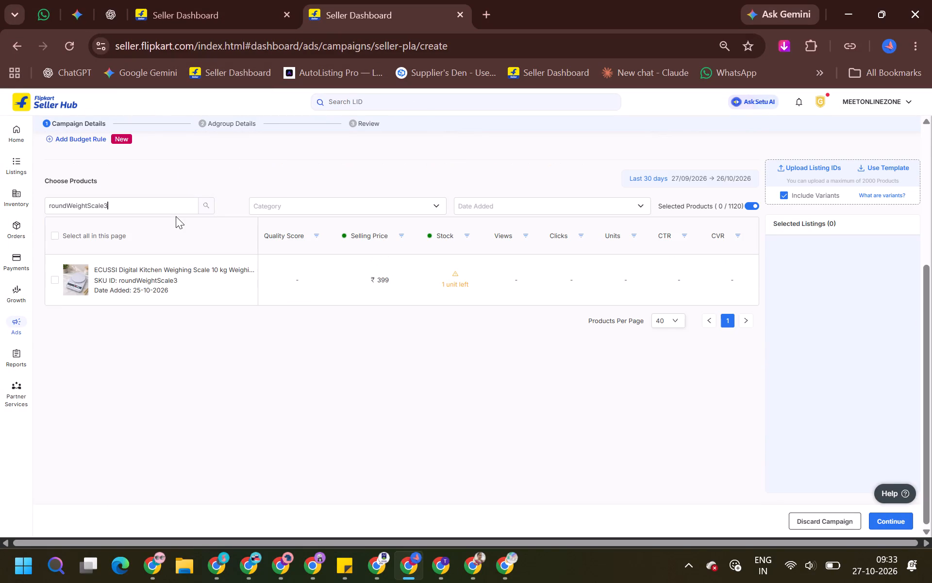
pyautogui.click(176, 269)
# Switch to the sticky note of mapped listings and copy the SKU roundWeightScale4.
pyautogui.hotkey('alt', 'Tab')
pyautogui.tripleClick(209, 336)
pyautogui.hotkey('ctrl', 'c')
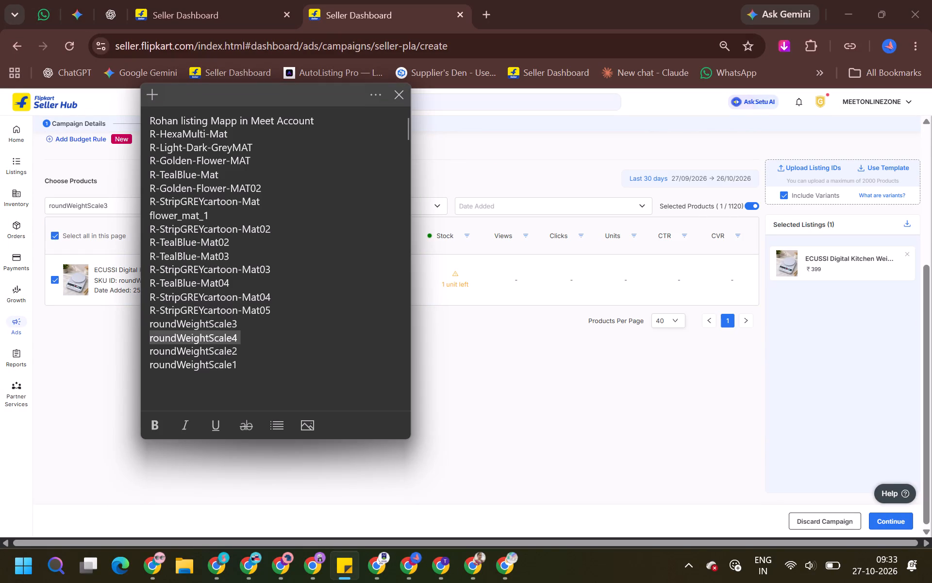
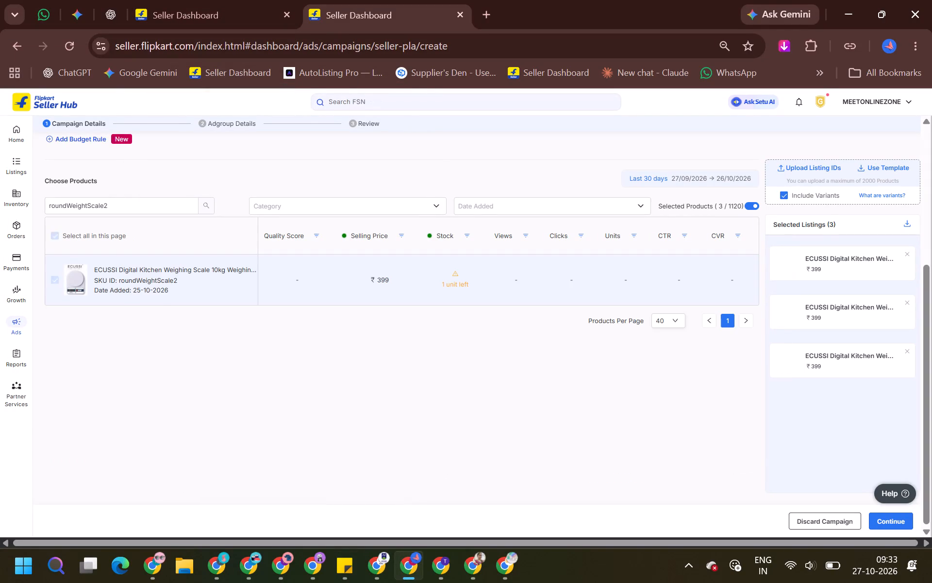
# Copy the SKU roundWeightScale1 from the sticky note, add its product to the campaign's selected listings, and continue to the adgroup details.
pyautogui.hotkey('alt', 'Tab')
pyautogui.tripleClick(205, 360)
pyautogui.hotkey('ctrl', 'c')
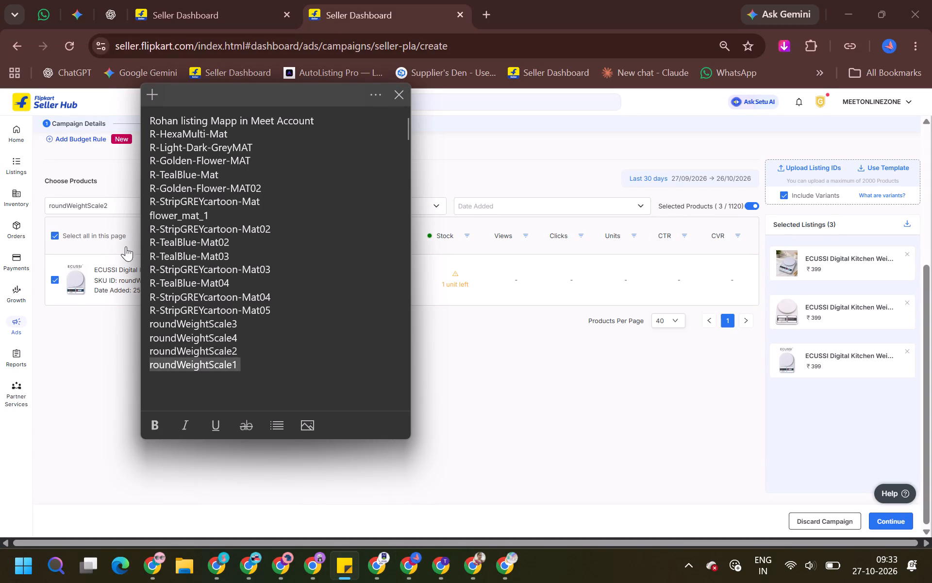
pyautogui.tripleClick(124, 206)
pyautogui.hotkey('ctrl', 'v')
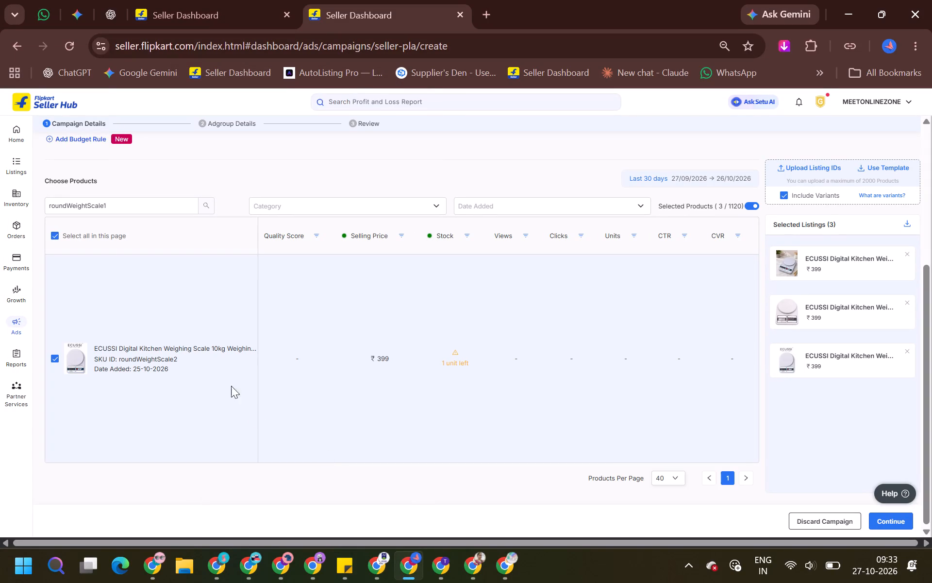
pyautogui.click(185, 269)
pyautogui.scroll(2, 634, 372)
pyautogui.click(903, 522)
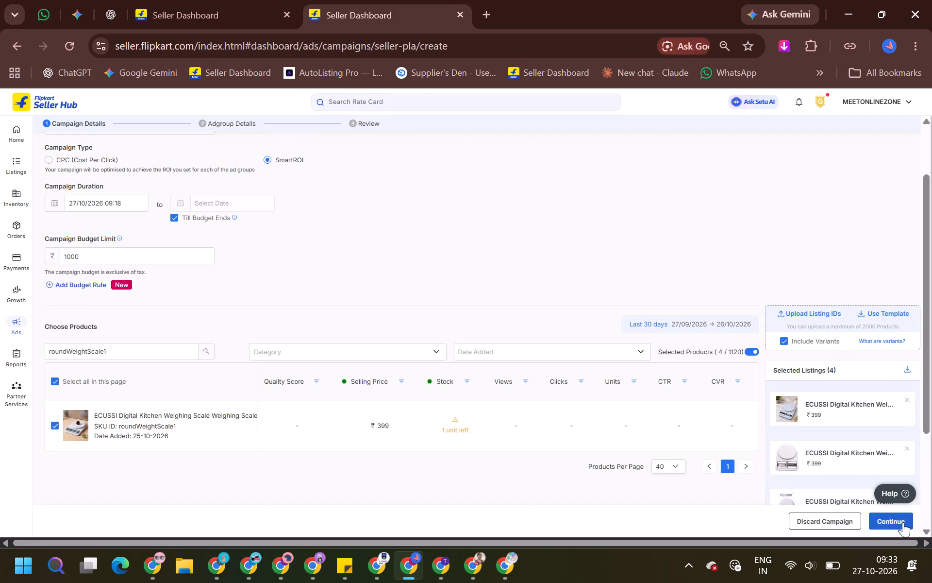
# Choose Automatic targeting for the Appliances adgroup and proceed to its ROI and budget settings.
pyautogui.click(205, 250)
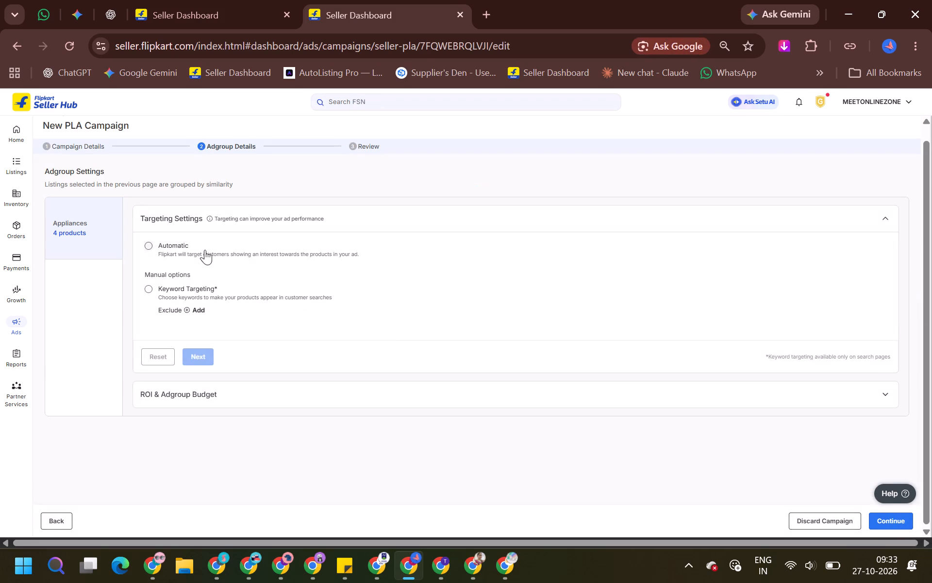
pyautogui.click(190, 346)
pyautogui.click(188, 357)
# Set the Appliances adgroup's ROI to 12 and save it to reach the campaign review.
pyautogui.click(186, 285)
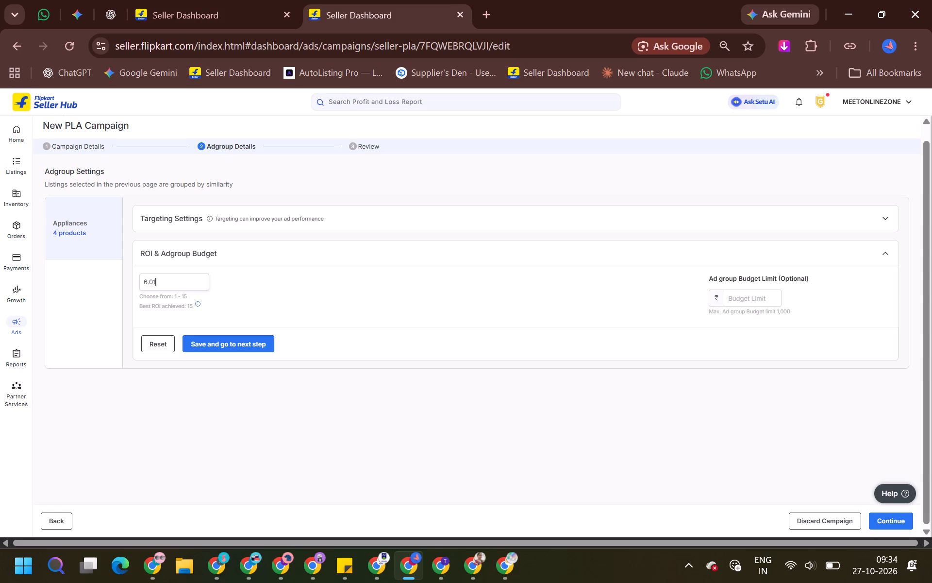
pyautogui.tripleClick(186, 283)
pyautogui.press('9')
pyautogui.press('BackSpace')
pyautogui.write('10')
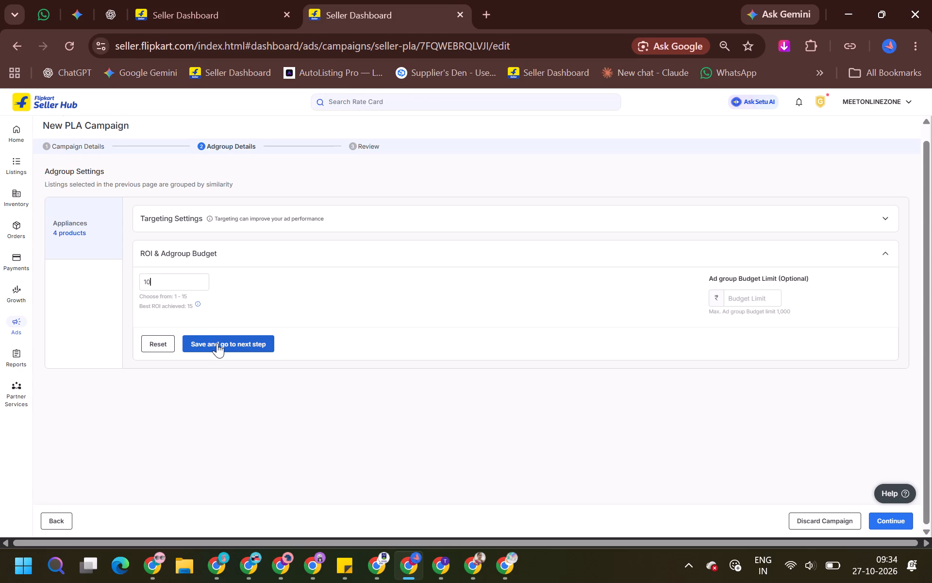
pyautogui.press('BackSpace')
pyautogui.press('2')
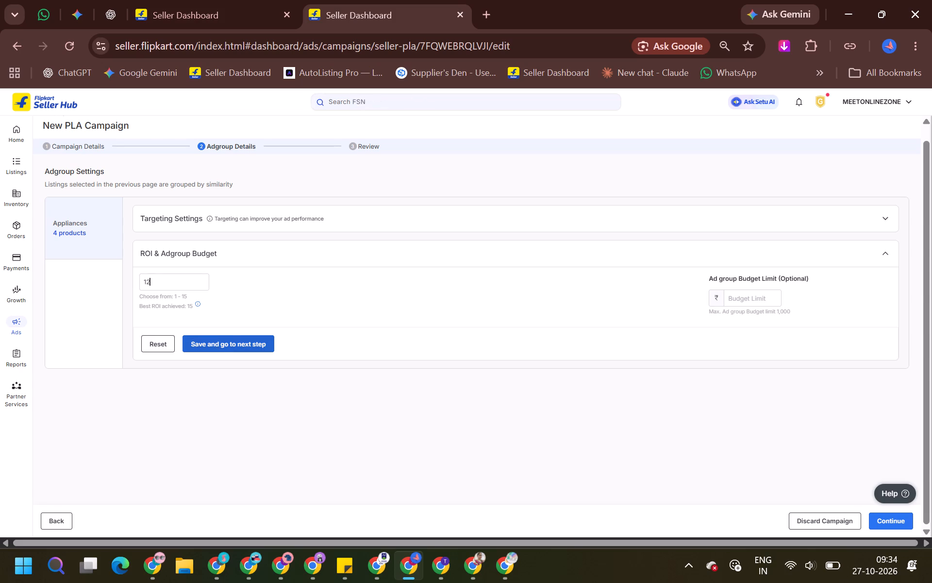
pyautogui.click(217, 343)
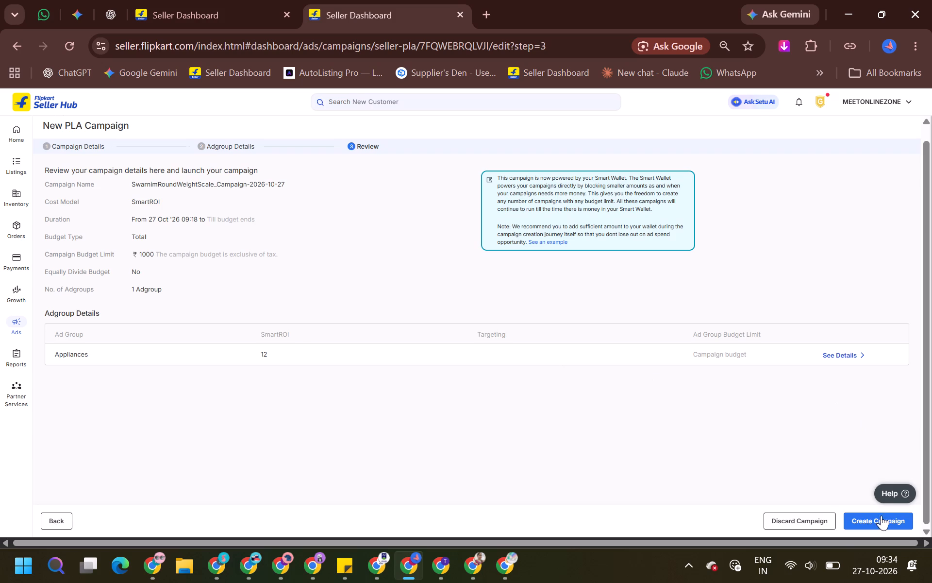
# Create the reviewed SmartROI campaign for the round weighing scales.
pyautogui.click(881, 520)
pyautogui.click(440, 563)
pyautogui.click(416, 560)
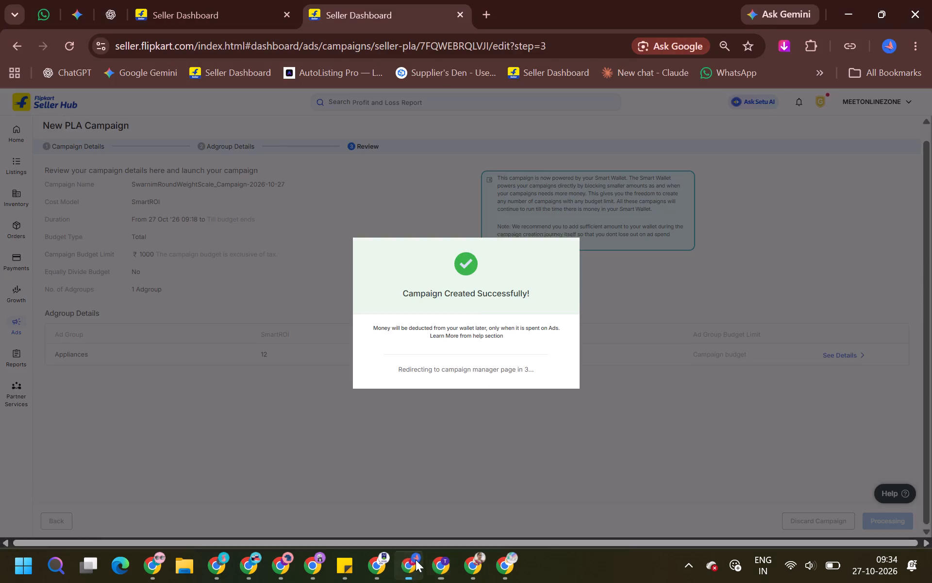
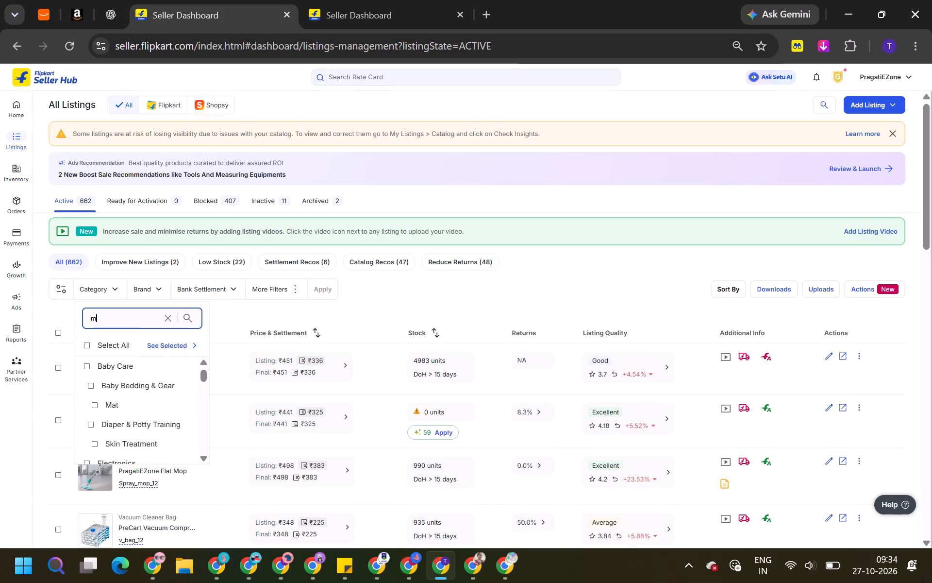
# Search the active listings' category filter for mop and choose the Mop Cleaning Wipe category.
pyautogui.click(136, 398)
pyautogui.click(136, 403)
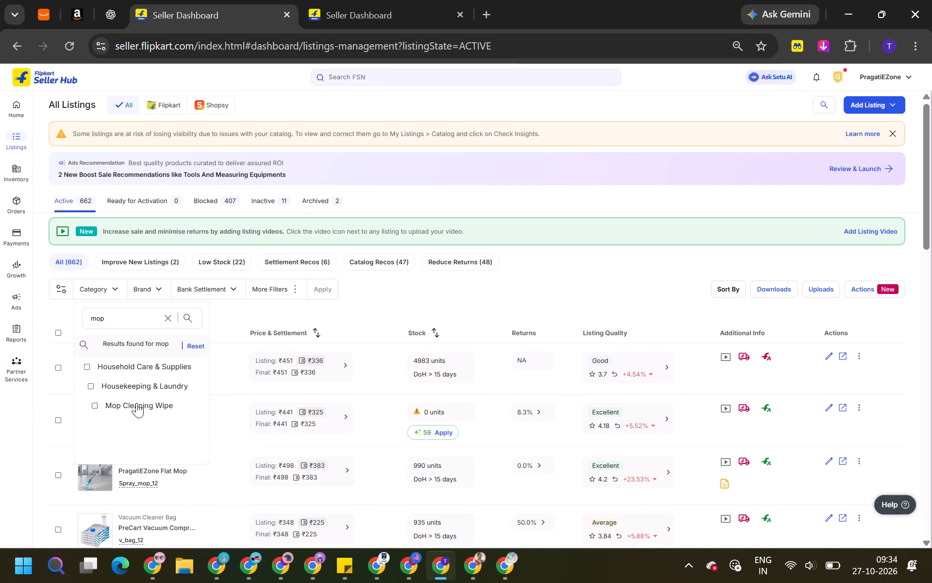
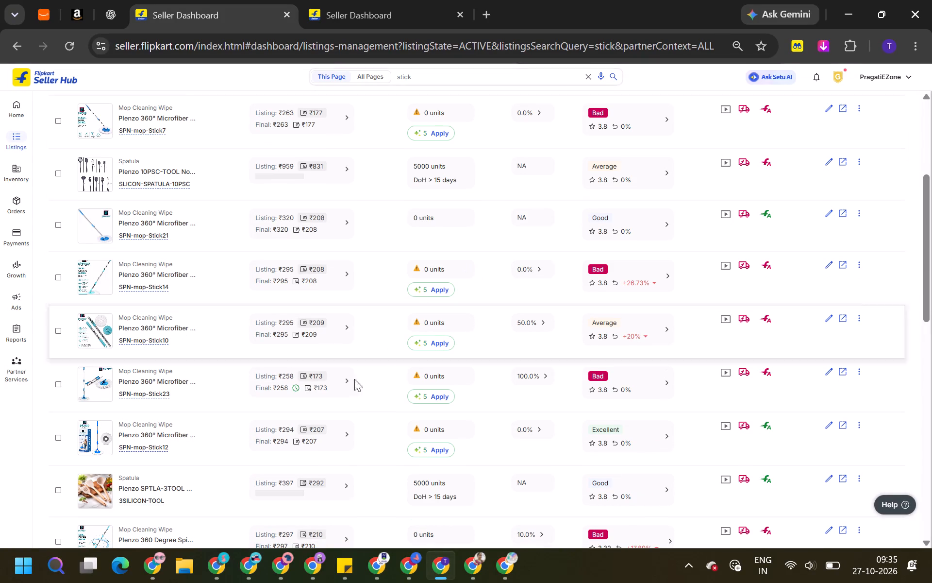
# Switch to the ROHANCART seller account and filter its active listings to the Mop Cleaning Wipe category by searching mop.
pyautogui.click(406, 571)
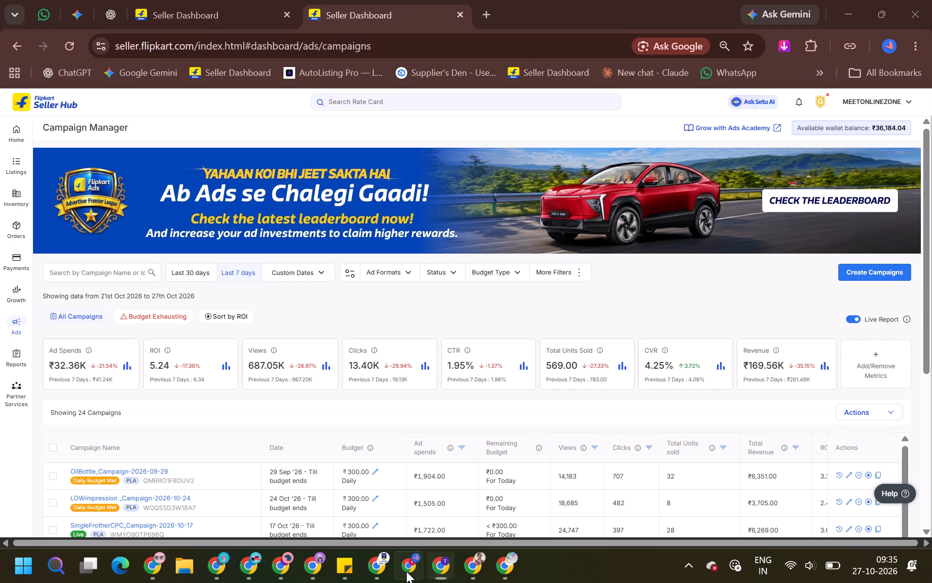
pyautogui.click(461, 568)
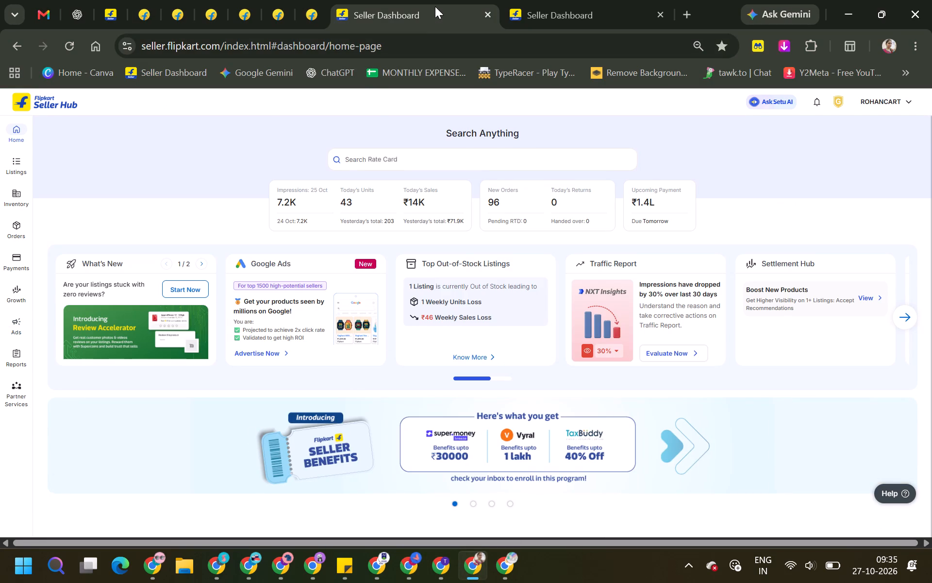
pyautogui.click(17, 154)
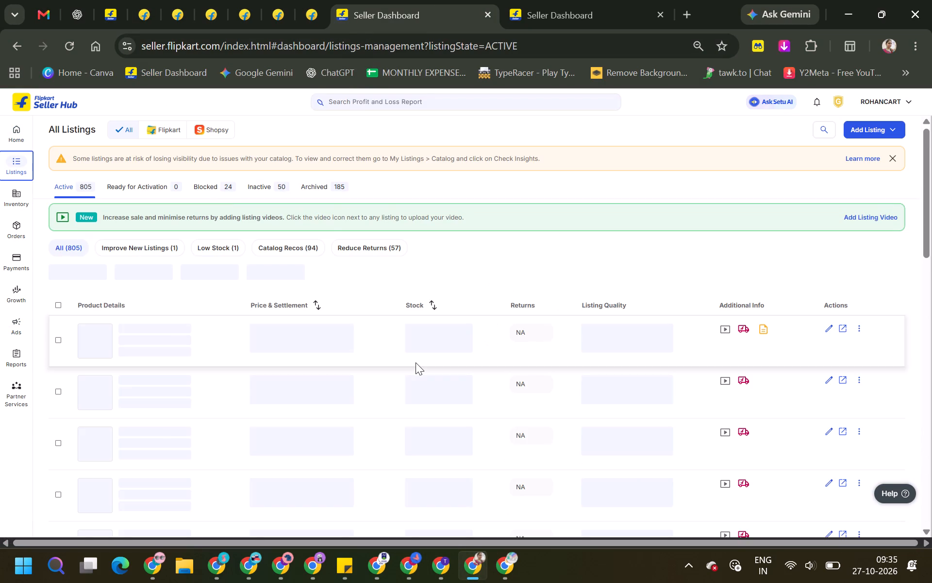
pyautogui.click(104, 277)
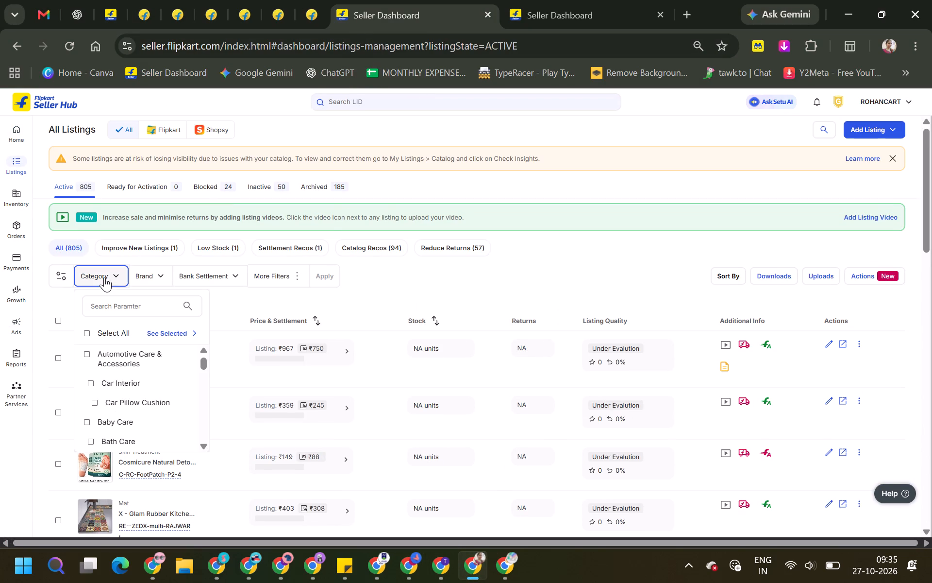
pyautogui.click(115, 303)
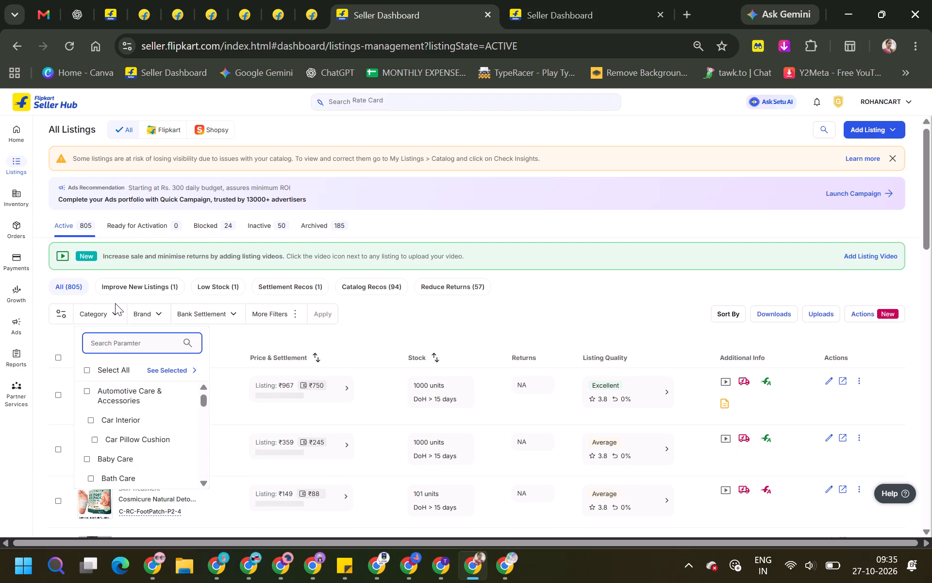
pyautogui.write('mop')
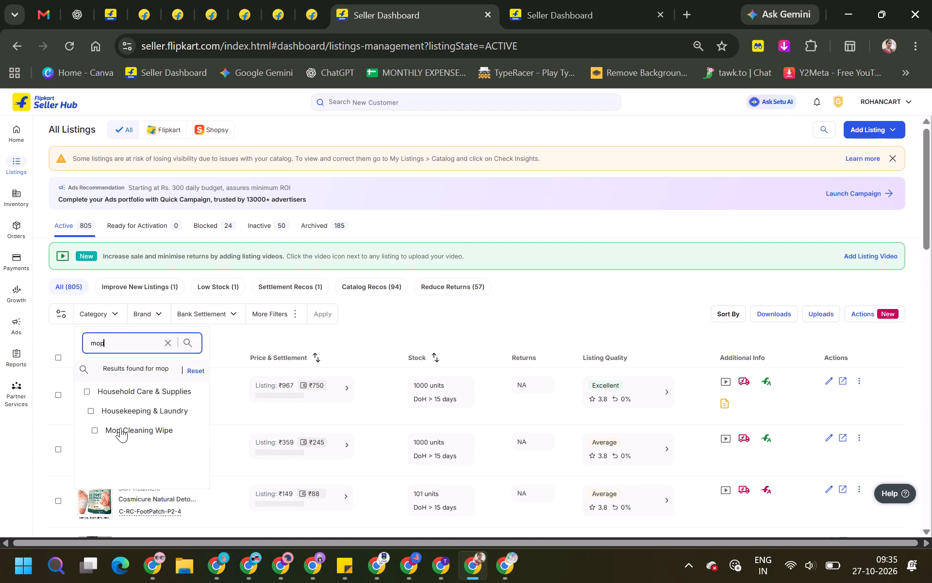
pyautogui.click(120, 428)
pyautogui.click(318, 324)
pyautogui.click(322, 318)
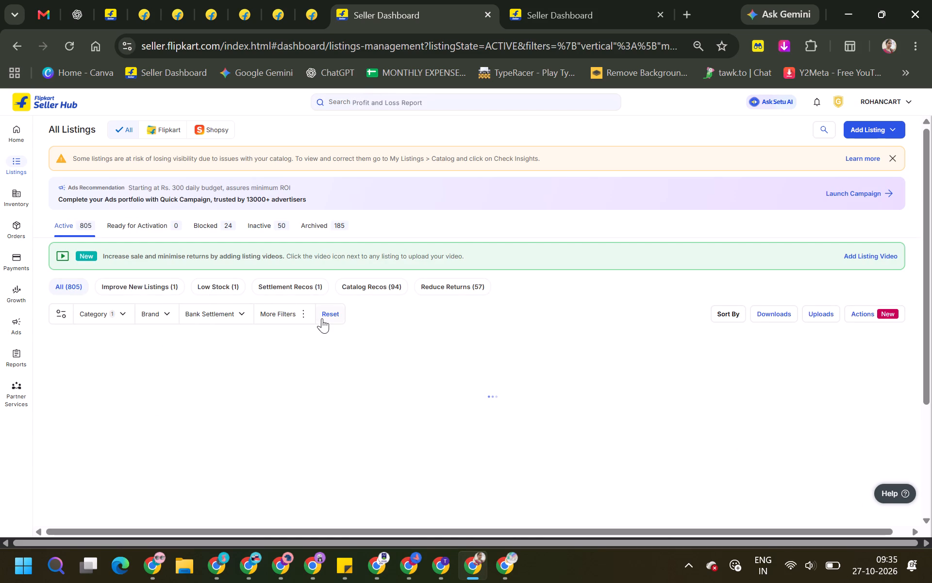
pyautogui.scroll(-1, 371, 240)
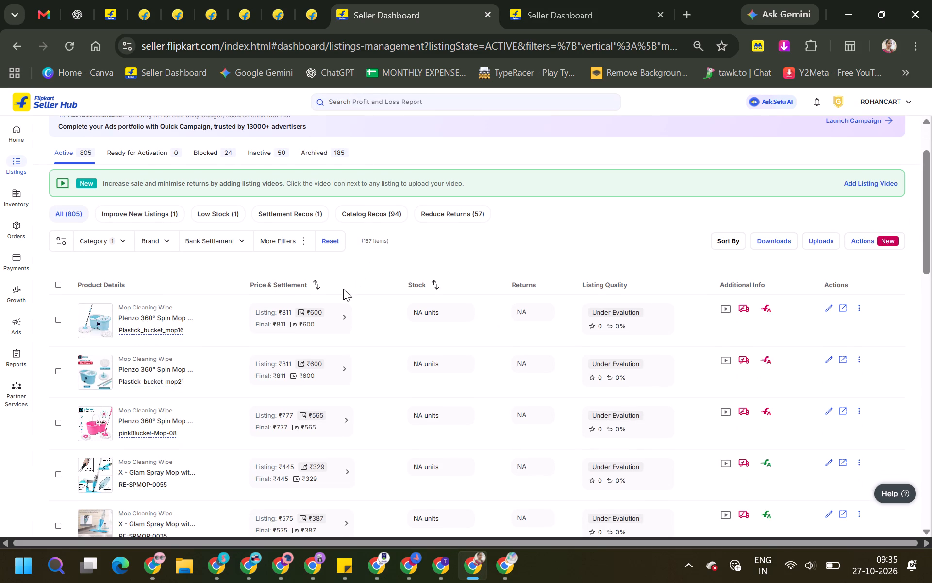
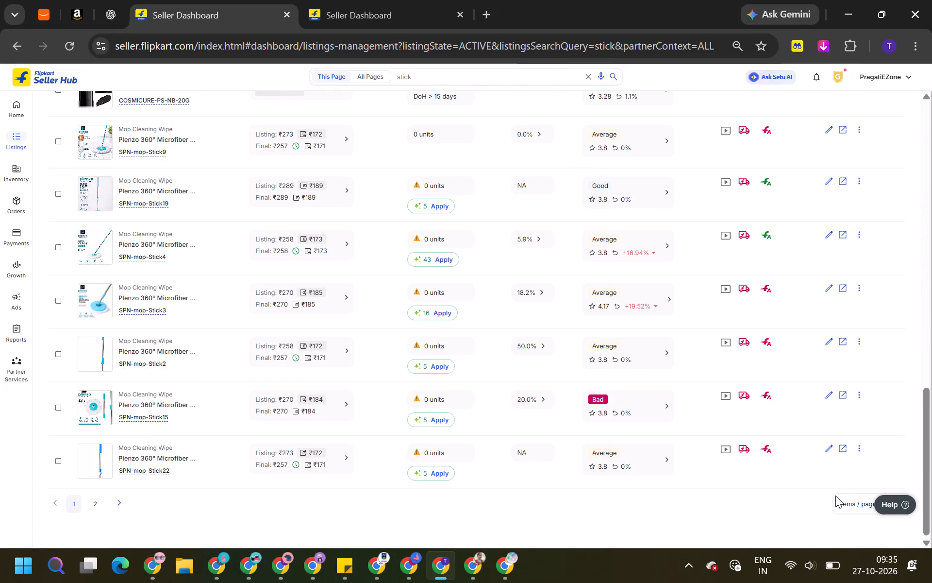
# Increase the items per page so all of PragatiEZone's active stick listings fit on a single page.
pyautogui.click(851, 509)
pyautogui.click(851, 483)
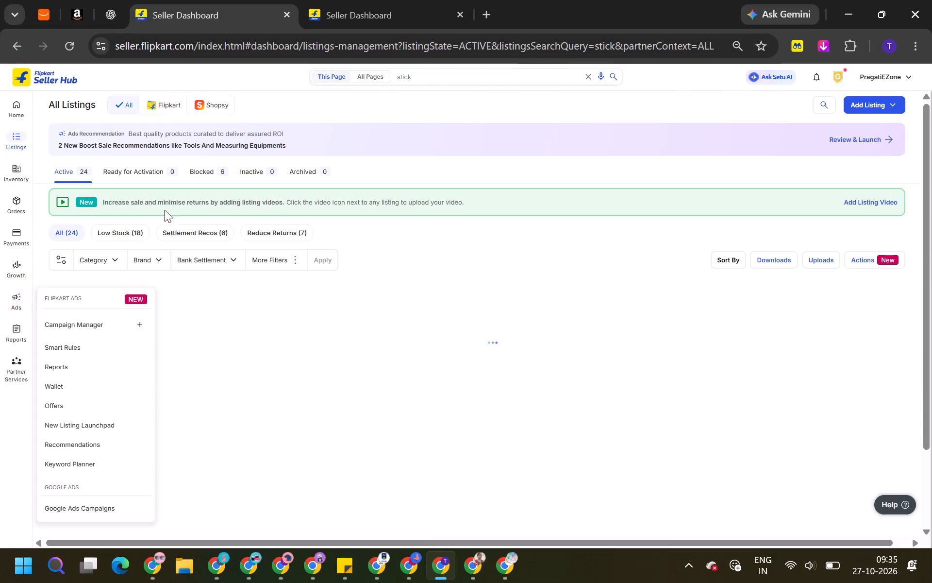
# Look through PragatiEZone's full list of stick listings, checking the products and their stock.
pyautogui.scroll(-7, 340, 306)
pyautogui.scroll(1, 324, 335)
pyautogui.scroll(-20, 324, 335)
pyautogui.scroll(-2, 324, 335)
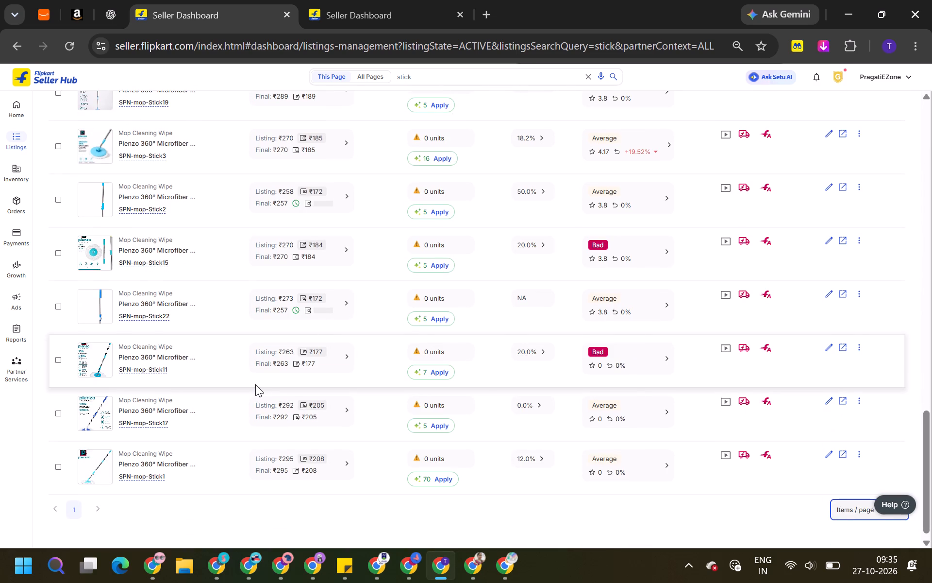
pyautogui.scroll(7, 255, 384)
pyautogui.scroll(-10, 244, 384)
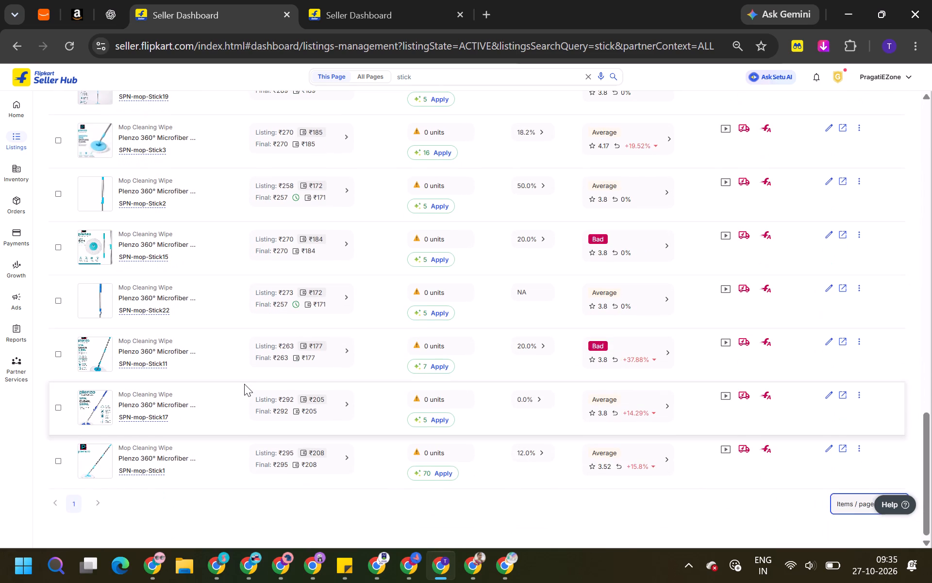
pyautogui.scroll(11, 244, 384)
pyautogui.scroll(11, 222, 359)
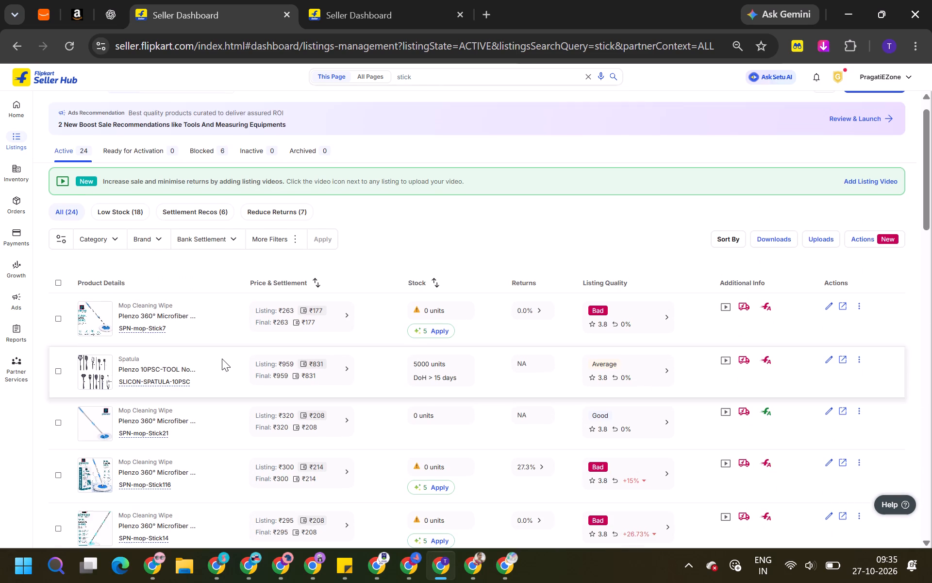
# Select all of PragatiEZone's stick listings, request their listing file and download the newest one from the downloads history.
pyautogui.click(58, 302)
pyautogui.click(57, 343)
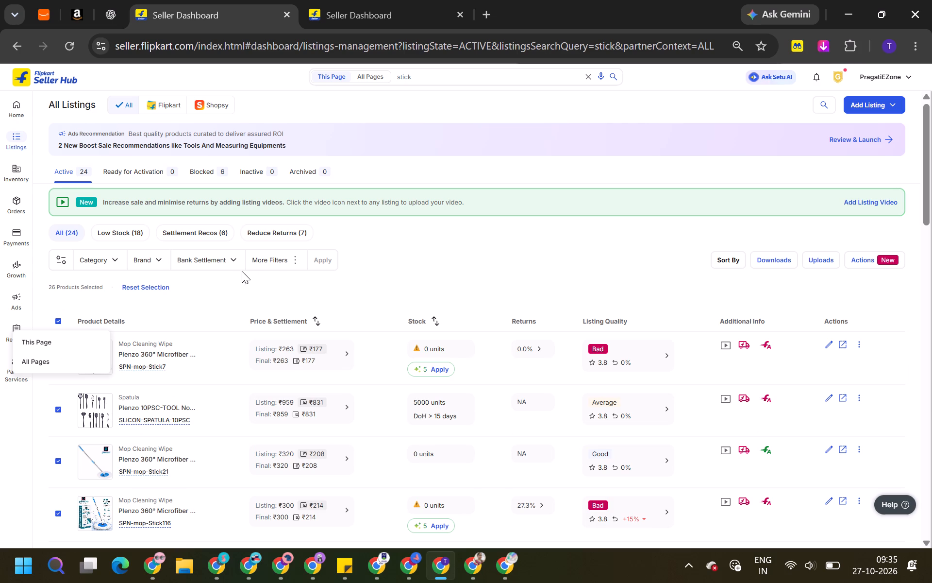
pyautogui.click(777, 264)
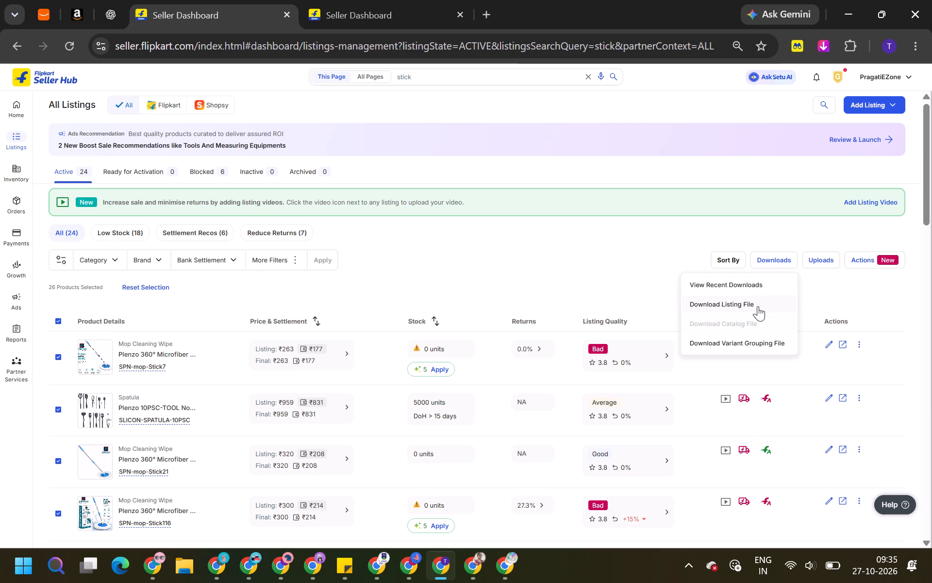
pyautogui.click(758, 306)
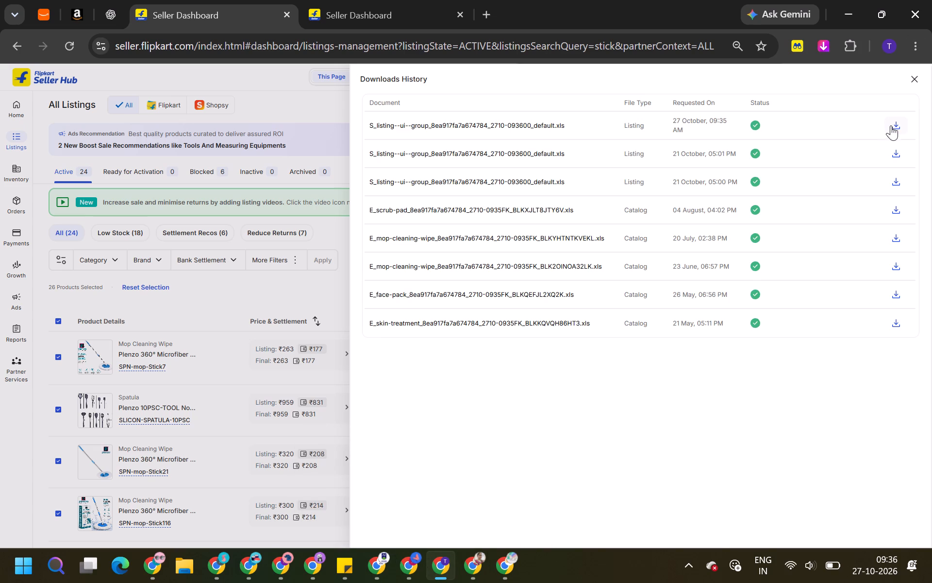
pyautogui.click(892, 127)
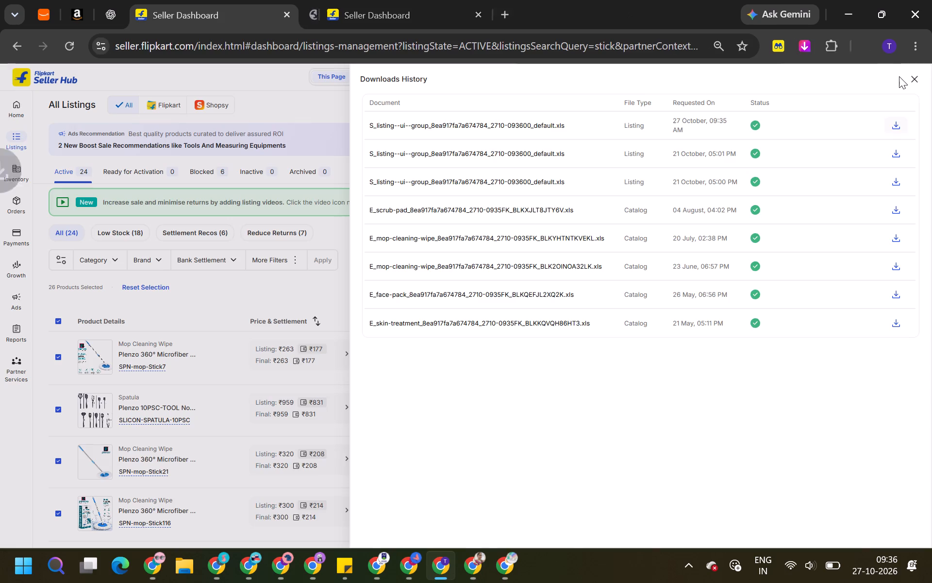
pyautogui.click(917, 81)
# Open the downloaded listing file in Excel and enable editing despite Protected View.
pyautogui.click(861, 49)
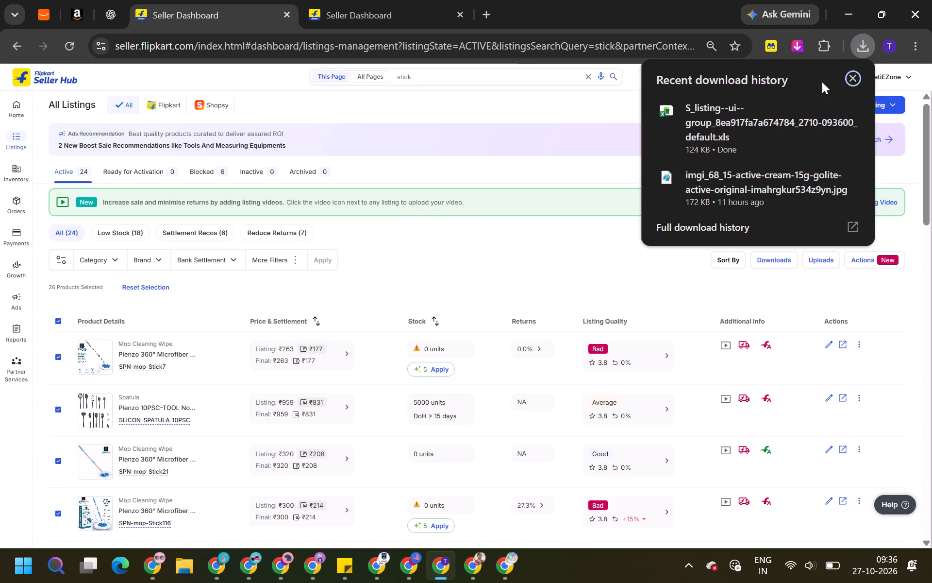
pyautogui.click(756, 122)
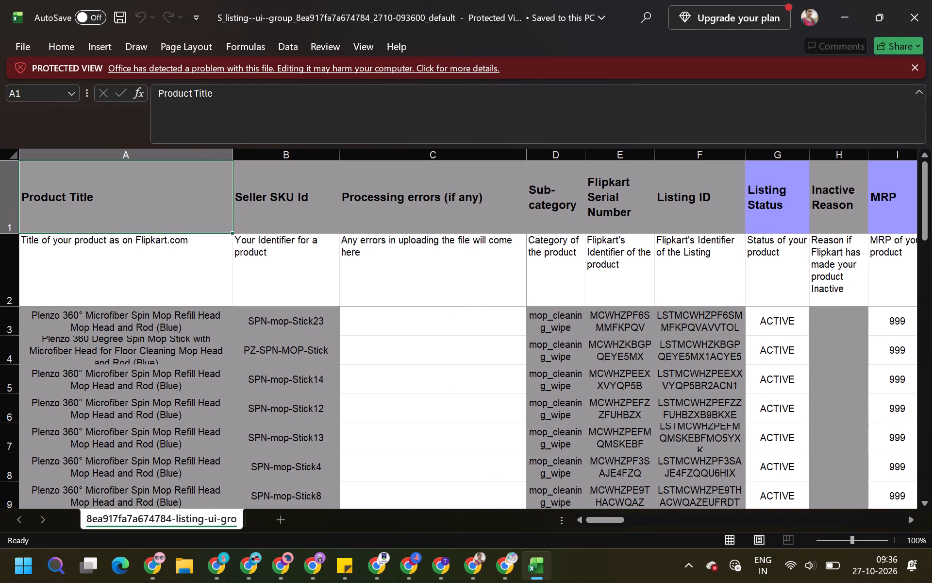
pyautogui.click(266, 58)
pyautogui.click(274, 68)
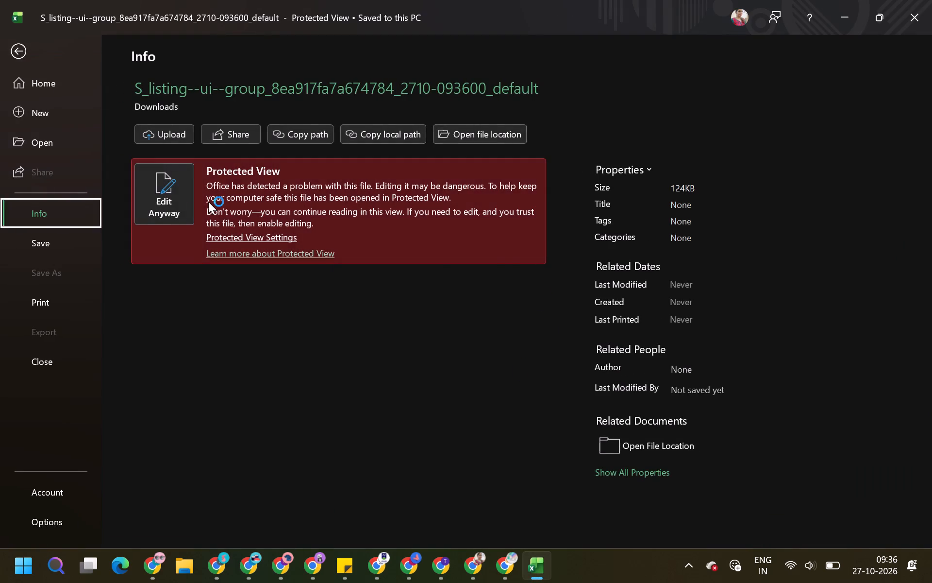
pyautogui.click(145, 190)
pyautogui.click(589, 326)
pyautogui.click(588, 363)
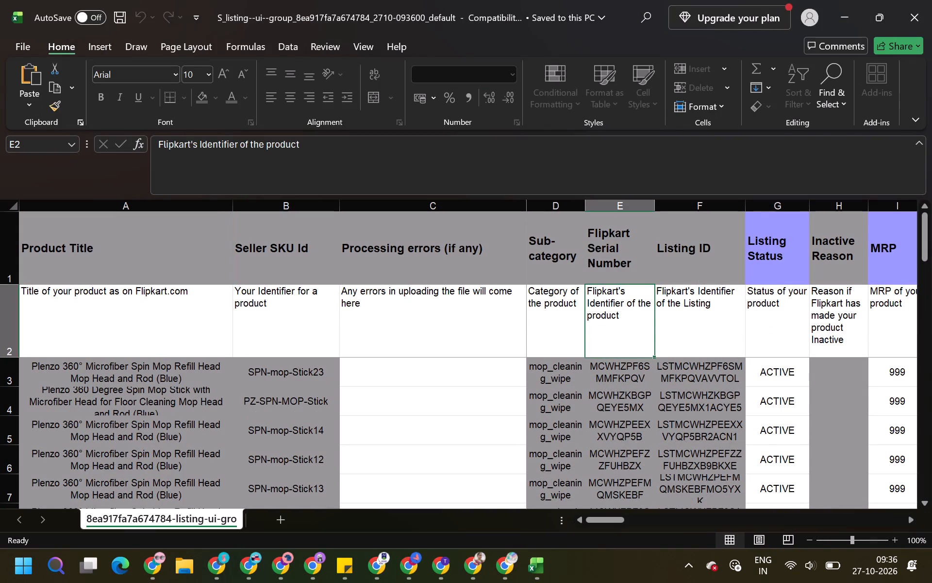
# Enter 5000 as Your Stock Count for the first product, SPN-mop-Stick23.
pyautogui.press('Up')
pyautogui.press('Right')
pyautogui.press('Right')
pyautogui.press('Right')
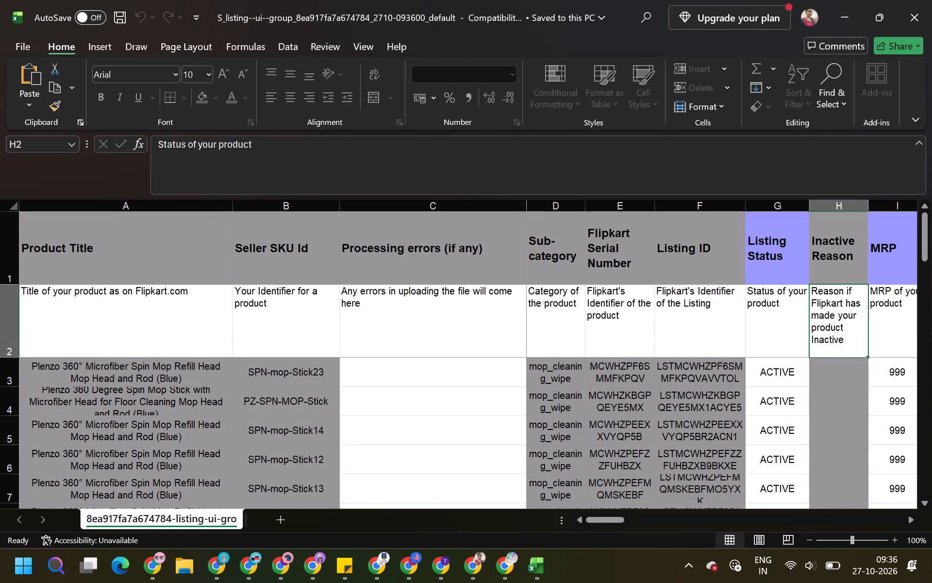
pyautogui.press('Right')
pyautogui.press('Right')
pyautogui.press('Right')
pyautogui.press('Right')
pyautogui.press('Right')
pyautogui.press('Down')
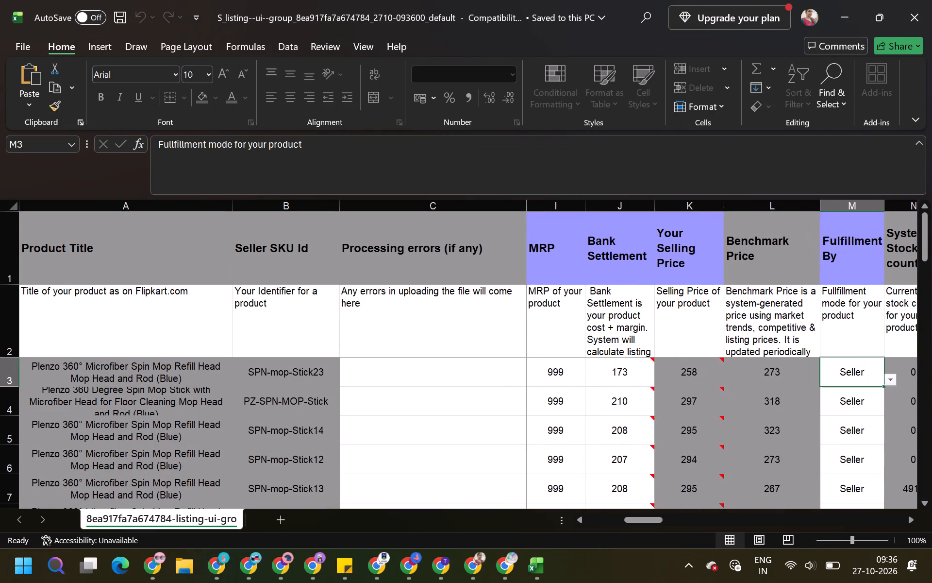
pyautogui.press('Right')
pyautogui.press('Right')
pyautogui.press('Right')
pyautogui.press('Left')
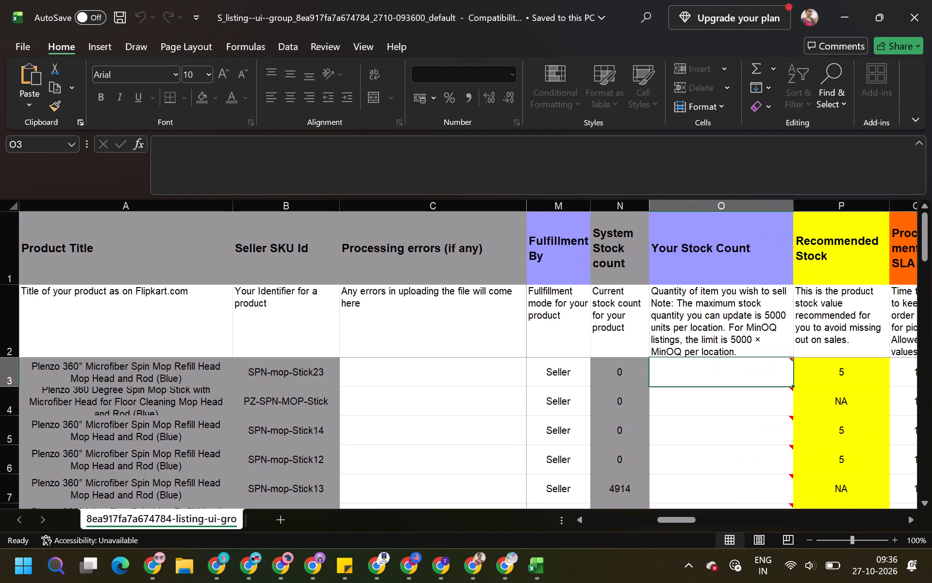
pyautogui.write('1000')
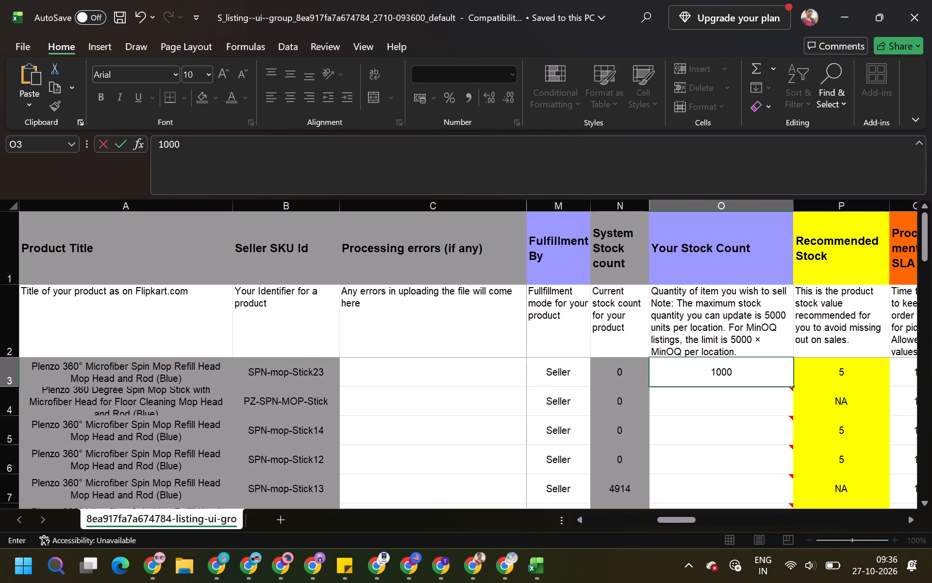
pyautogui.press('BackSpace')
pyautogui.press('BackSpace')
pyautogui.press('BackSpace')
pyautogui.press('BackSpace')
pyautogui.press('BackSpace')
pyautogui.write('5000')
pyautogui.press('Left')
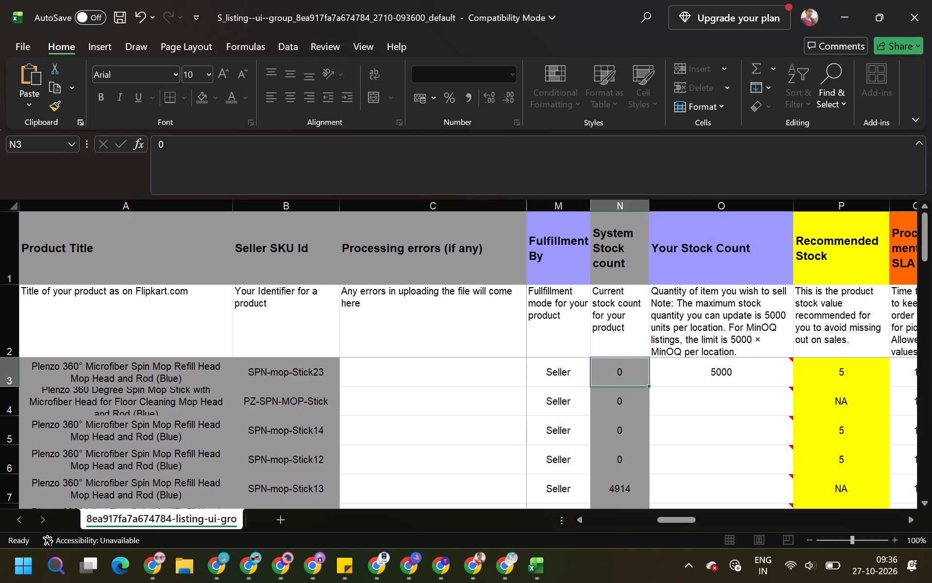
# Fill the 5000 stock count down the Your Stock Count column for all remaining products.
pyautogui.hotkey('ctrl', 'Down')
pyautogui.press('Right')
pyautogui.hotkey('ctrl', 'shift', 'Up')
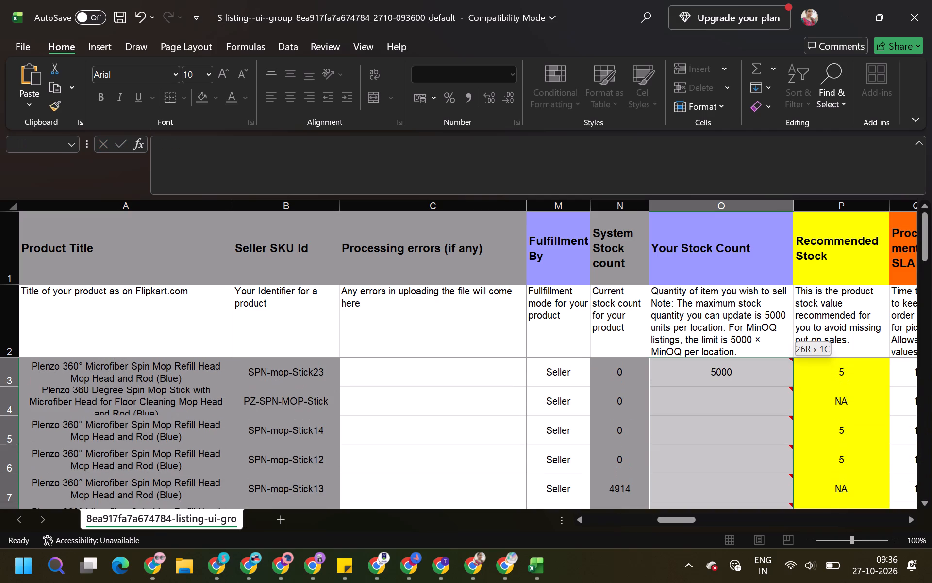
pyautogui.hotkey('ctrl', 'd')
# Save the workbook in its current file format and close Excel.
pyautogui.hotkey('ctrl', 's')
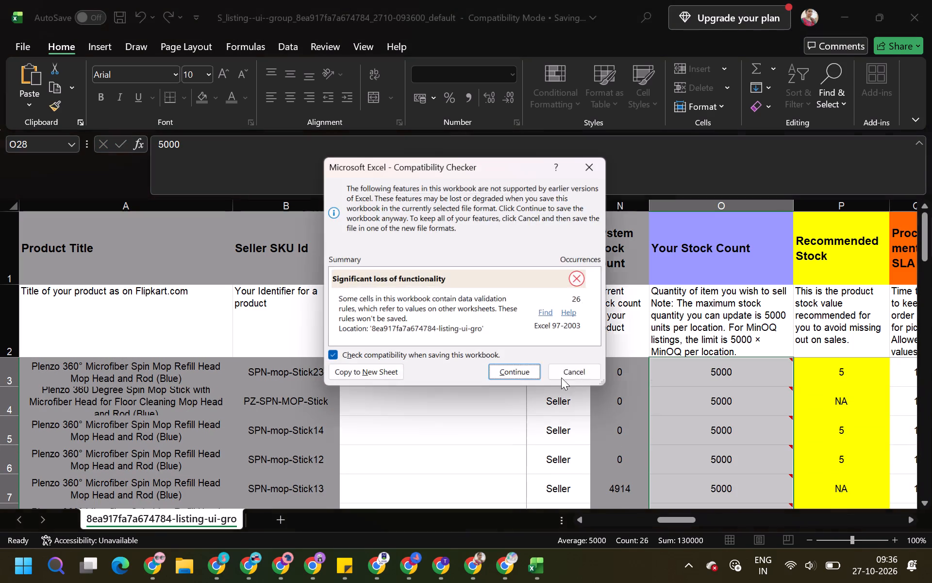
pyautogui.click(509, 381)
pyautogui.click(931, 0)
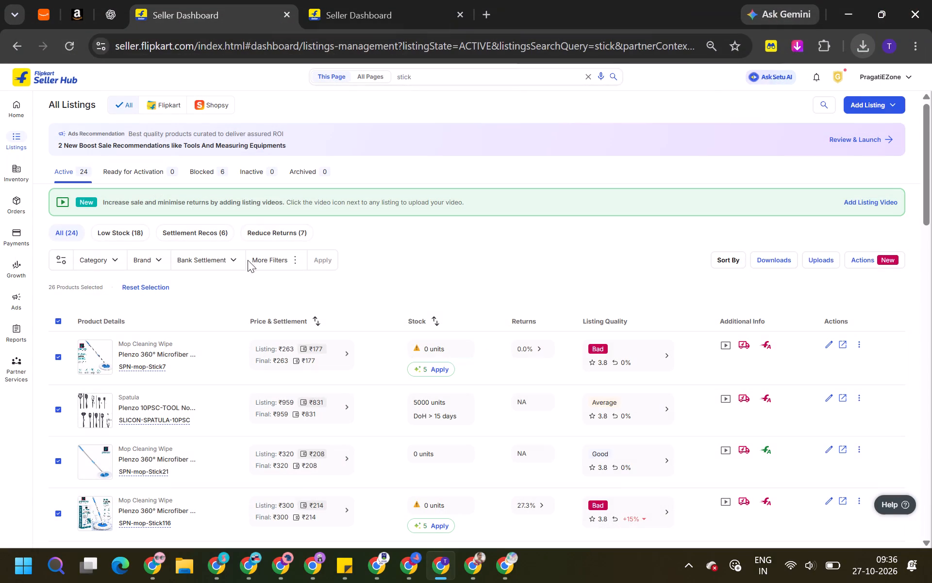
# Upload the edited listing file from Downloads to PragatiEZone's listings in Seller Hub.
pyautogui.click(816, 262)
pyautogui.click(777, 295)
pyautogui.click(756, 304)
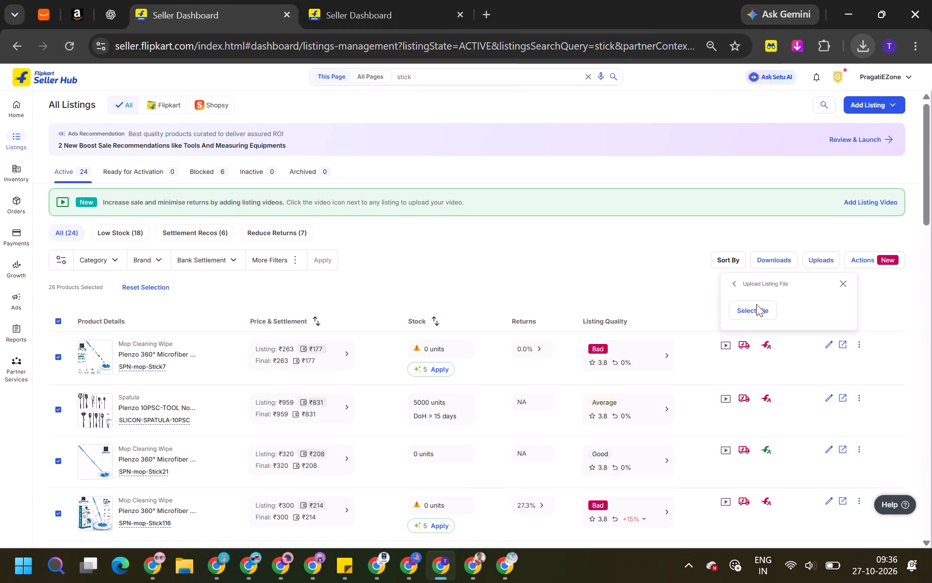
pyautogui.click(756, 311)
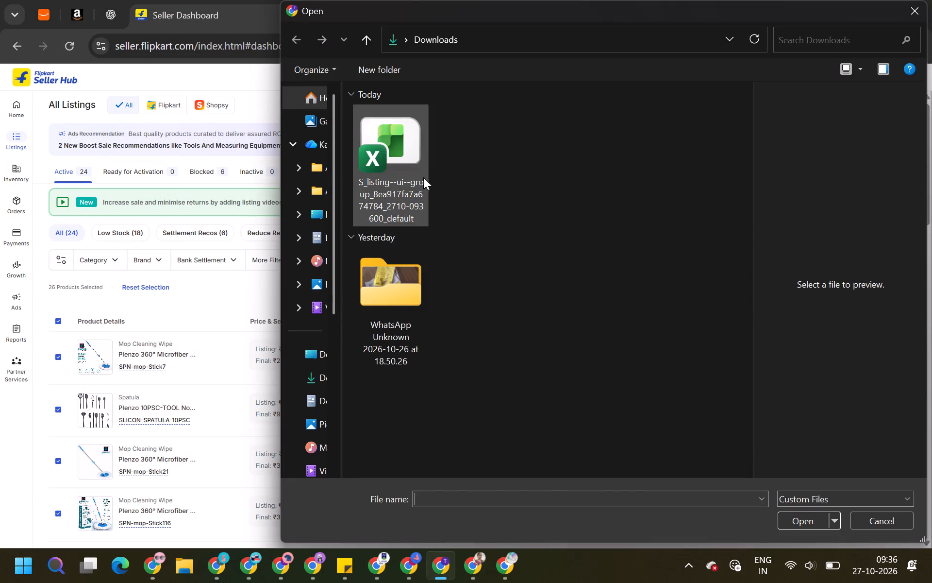
pyautogui.doubleClick(419, 171)
pyautogui.click(732, 338)
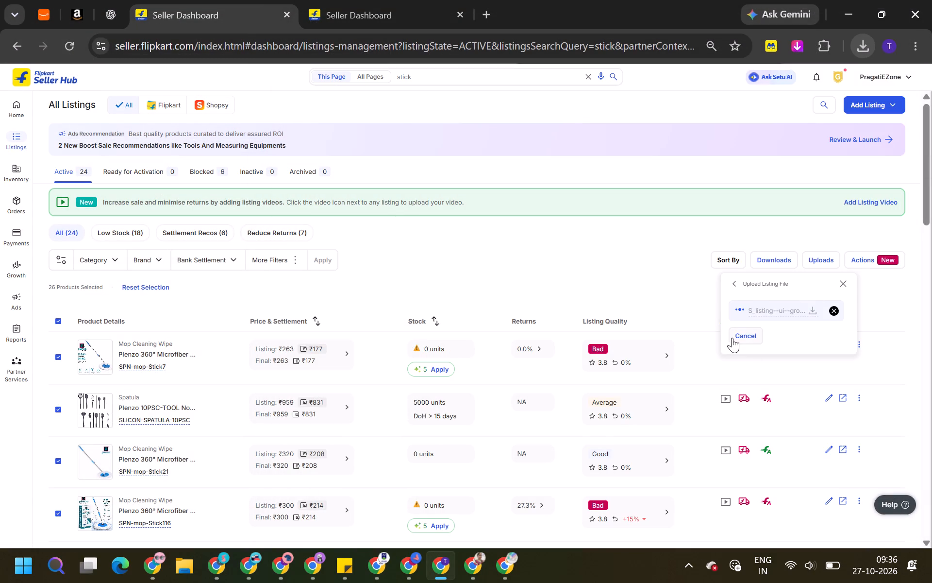
# Switch to the ROHANCART seller account's window and search its active listings for stick.
pyautogui.click(467, 569)
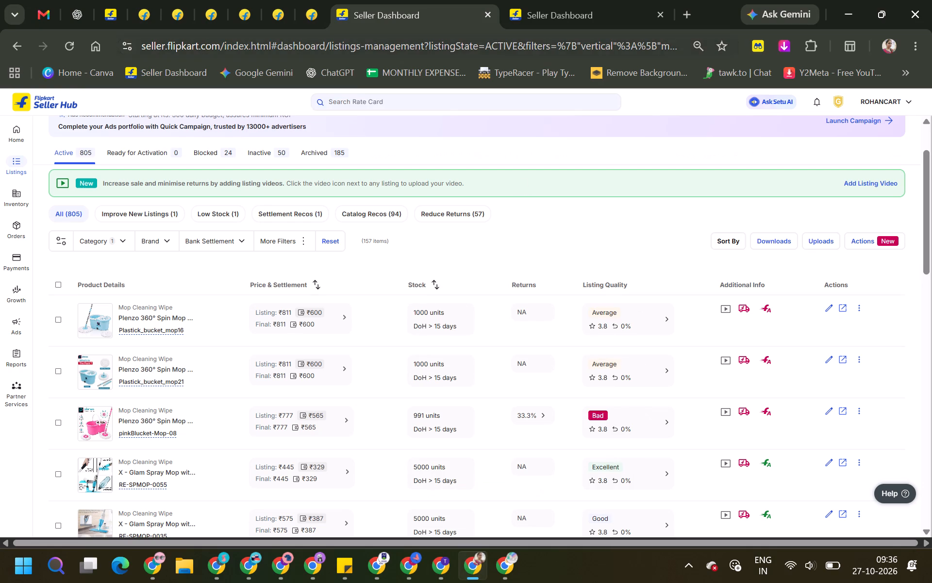
pyautogui.click(445, 105)
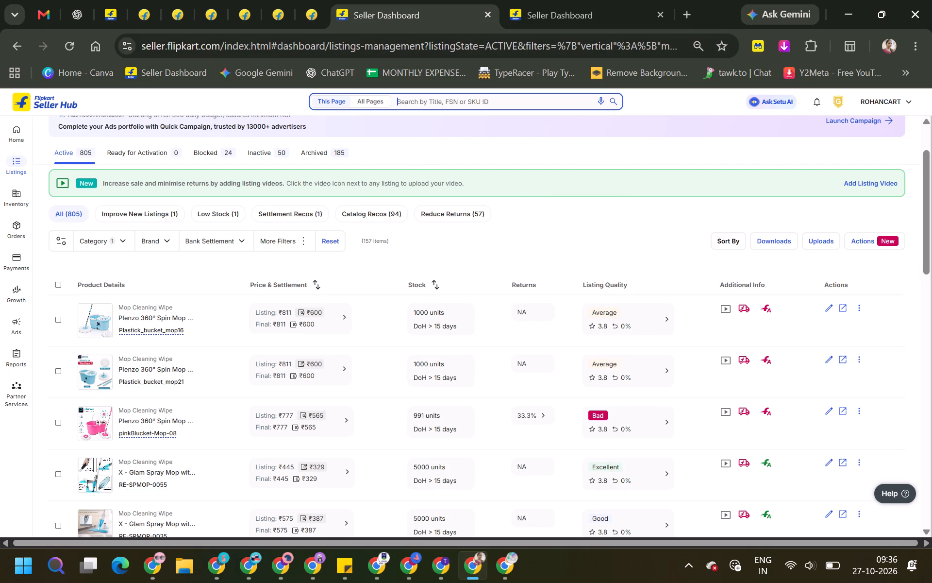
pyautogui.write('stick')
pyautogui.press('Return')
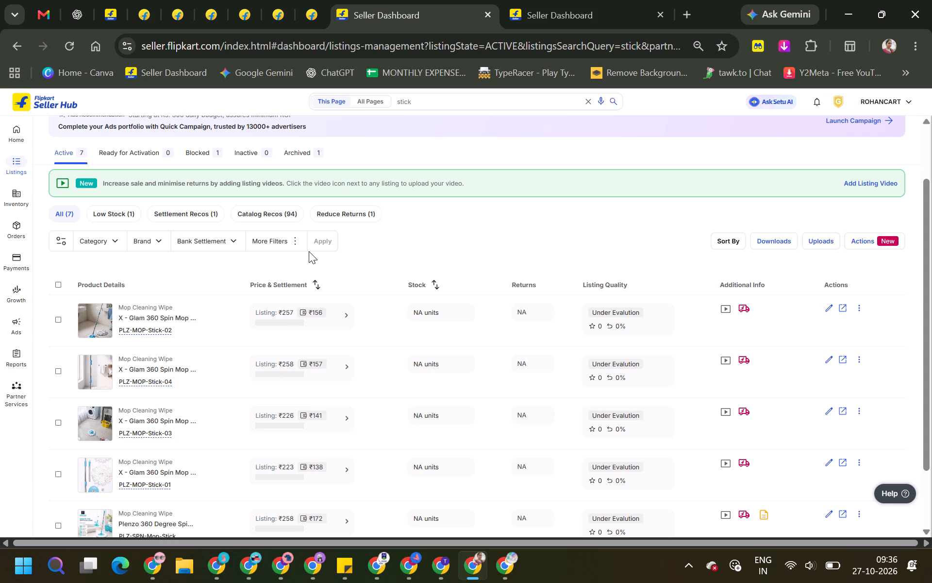
# Look through the stick listings, view the Plenzo 10-SPTLA spatula's Flipkart product page and close it.
pyautogui.scroll(-4, 309, 251)
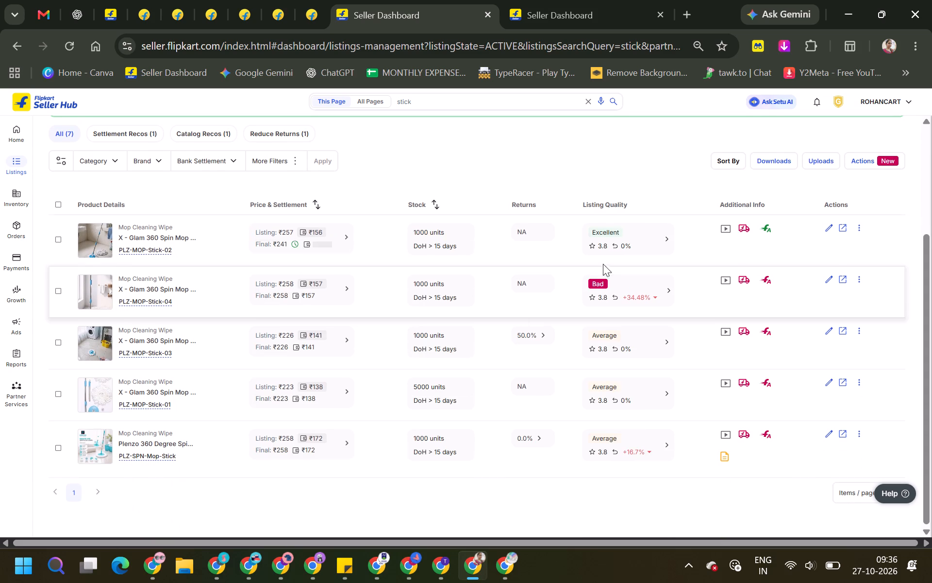
pyautogui.scroll(-3, 820, 262)
pyautogui.scroll(1, 832, 218)
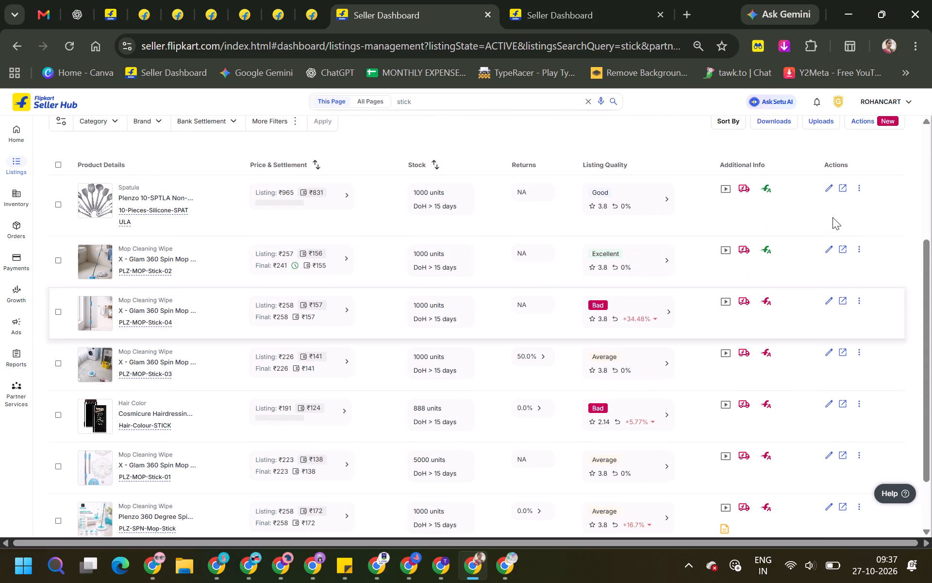
pyautogui.click(839, 190)
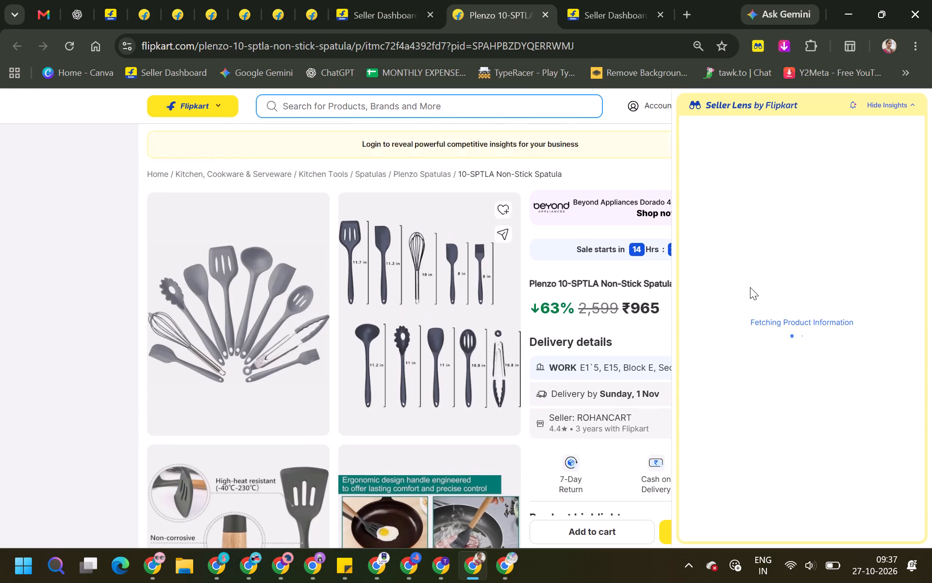
pyautogui.click(545, 20)
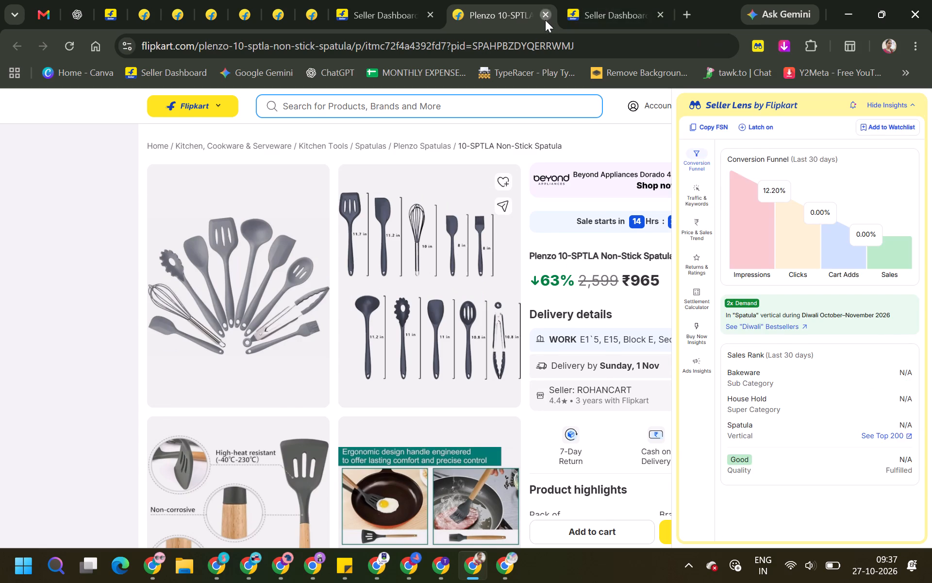
# Open the Flipkart product page of the PLZ-MOP-Stick-02 listing, hide the Seller Lens insights and review the page.
pyautogui.scroll(-1, 487, 295)
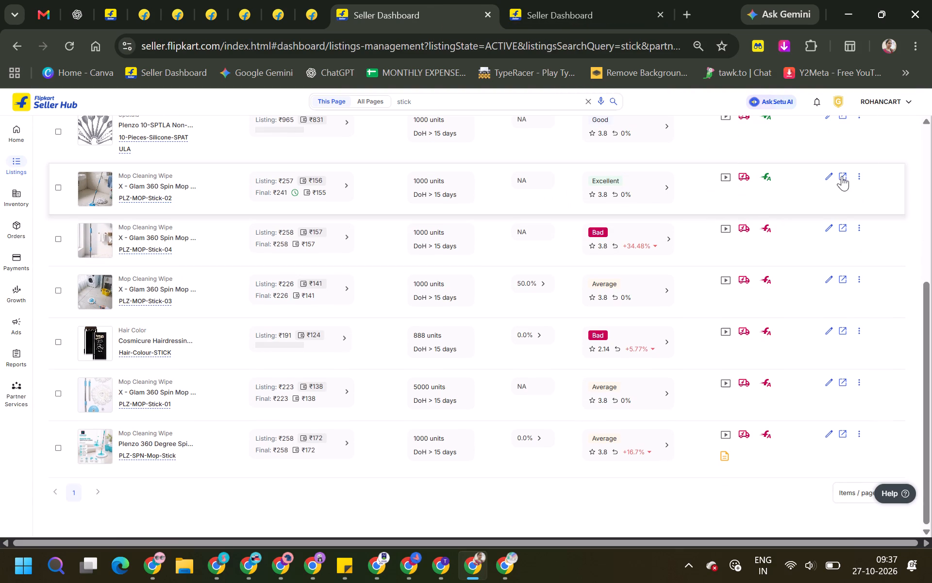
pyautogui.click(842, 176)
pyautogui.scroll(-1, 715, 277)
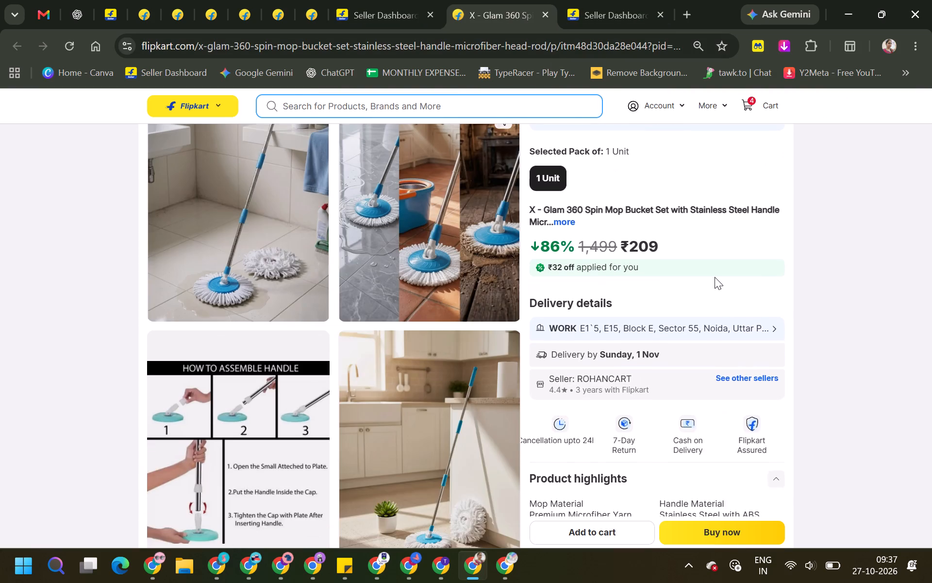
pyautogui.scroll(2, 715, 277)
pyautogui.click(886, 103)
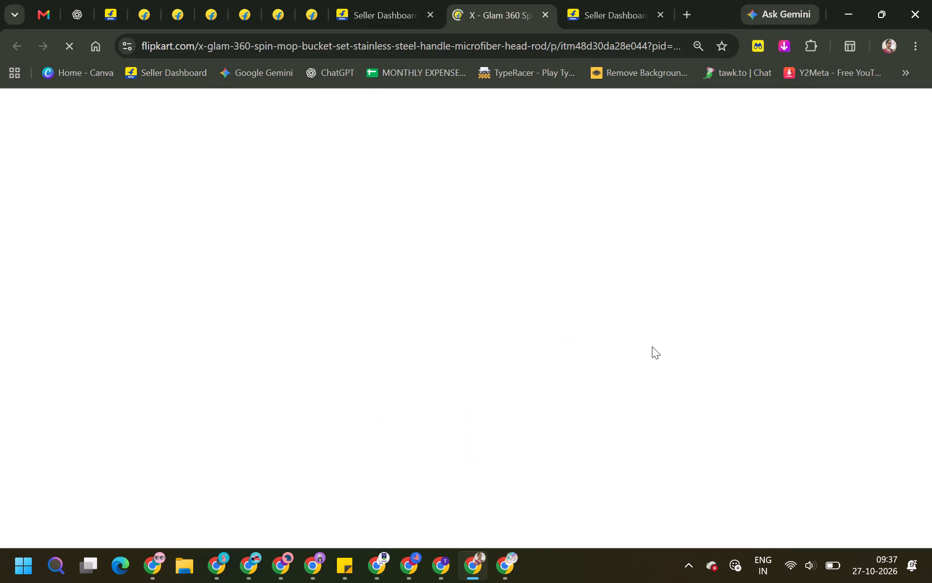
pyautogui.scroll(-2, 810, 303)
pyautogui.scroll(2, 856, 318)
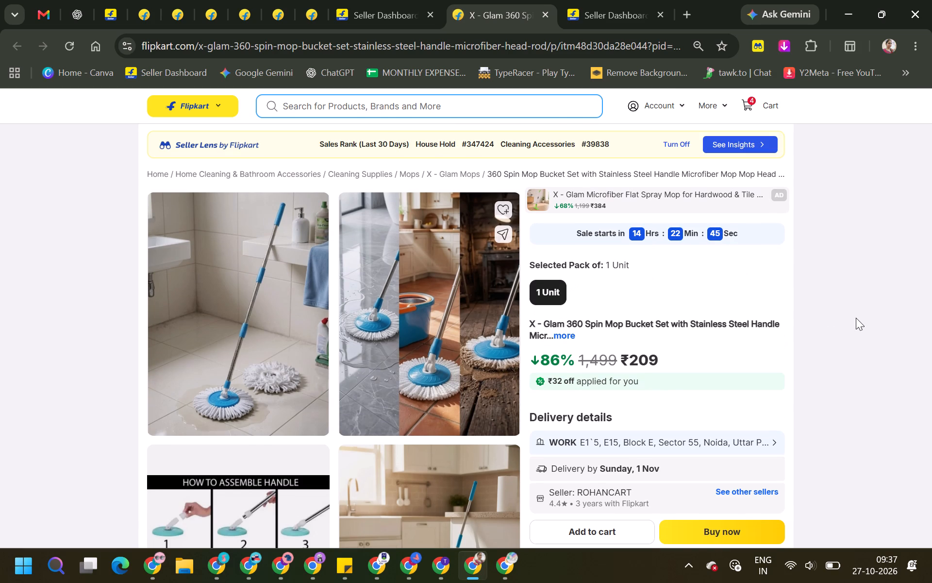
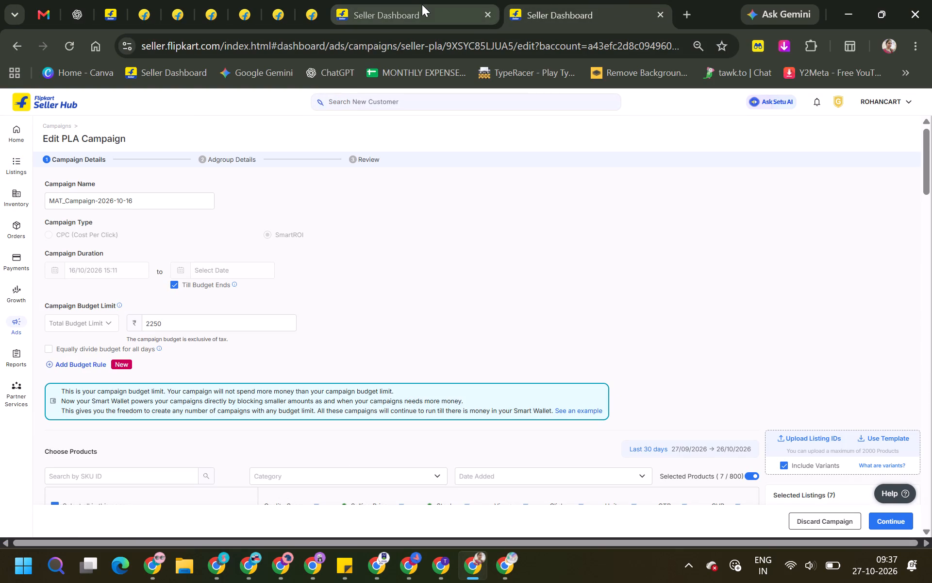
# Switch back to the Seller Hub window showing the uploads history for the edited listing file.
pyautogui.click(438, 556)
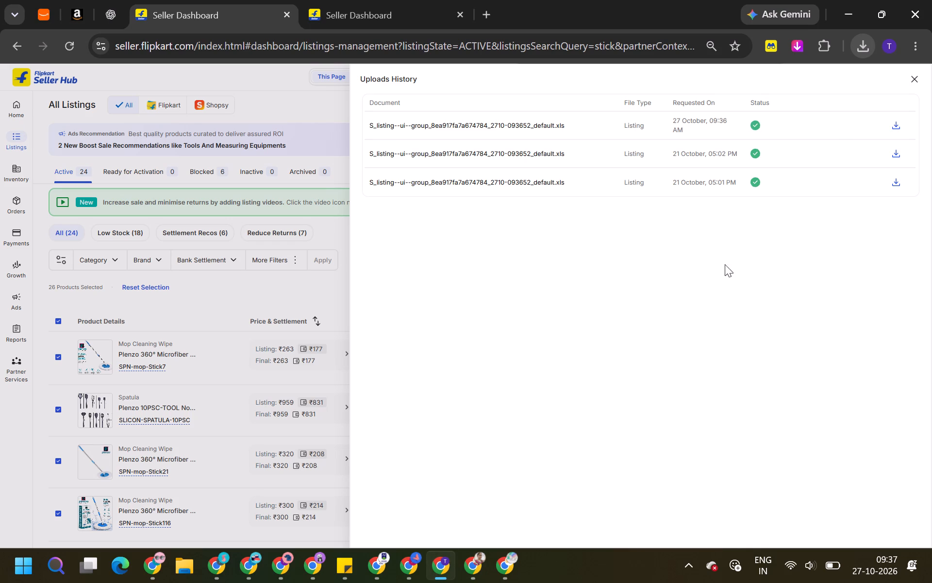
# Close the uploads history for PragatiEZone's listings.
pyautogui.click(914, 81)
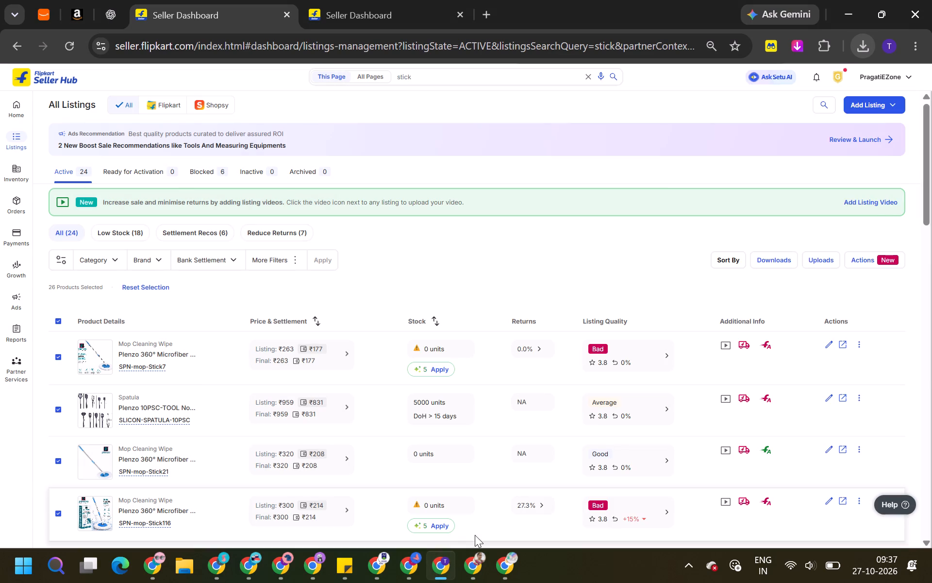
# Check the open seller account windows, viewing SankalpEZone's and PragatiEZone's ad campaigns, and return to PragatiEZone's stick listings.
pyautogui.click(424, 566)
pyautogui.click(381, 568)
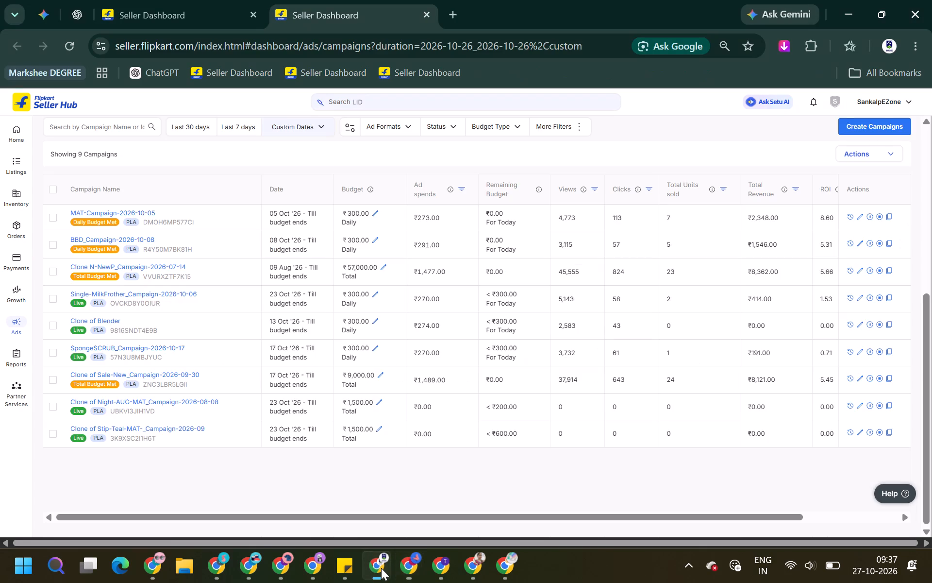
pyautogui.click(399, 569)
pyautogui.click(436, 569)
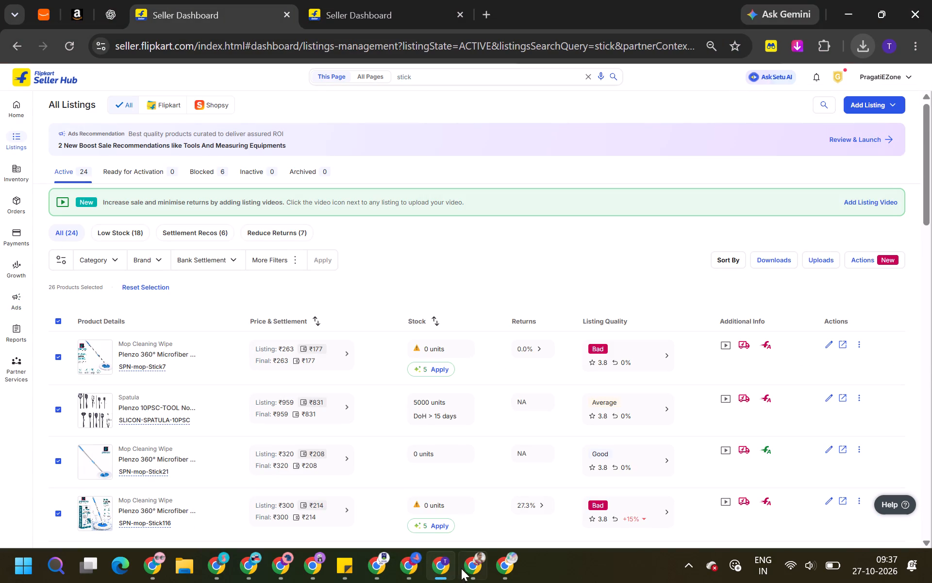
pyautogui.click(458, 0)
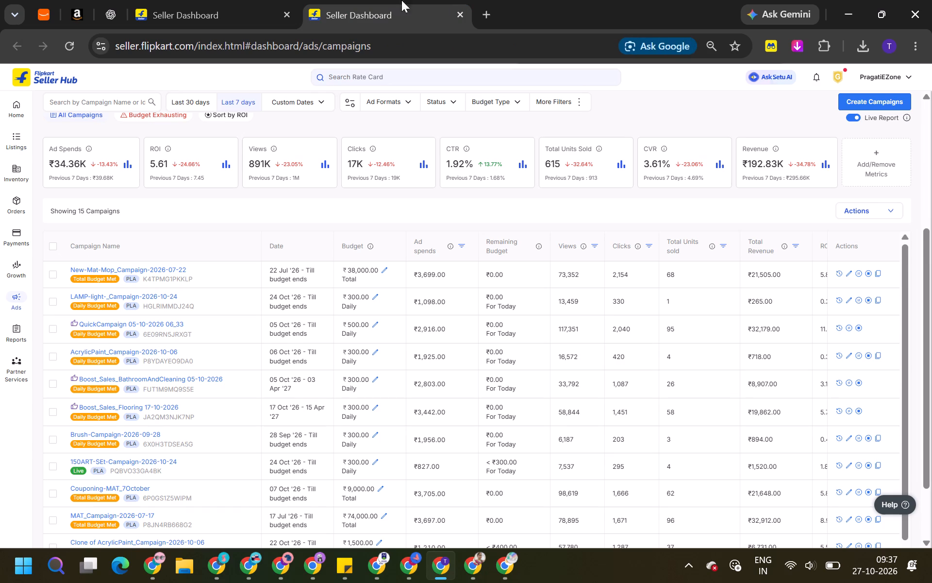
pyautogui.click(232, 0)
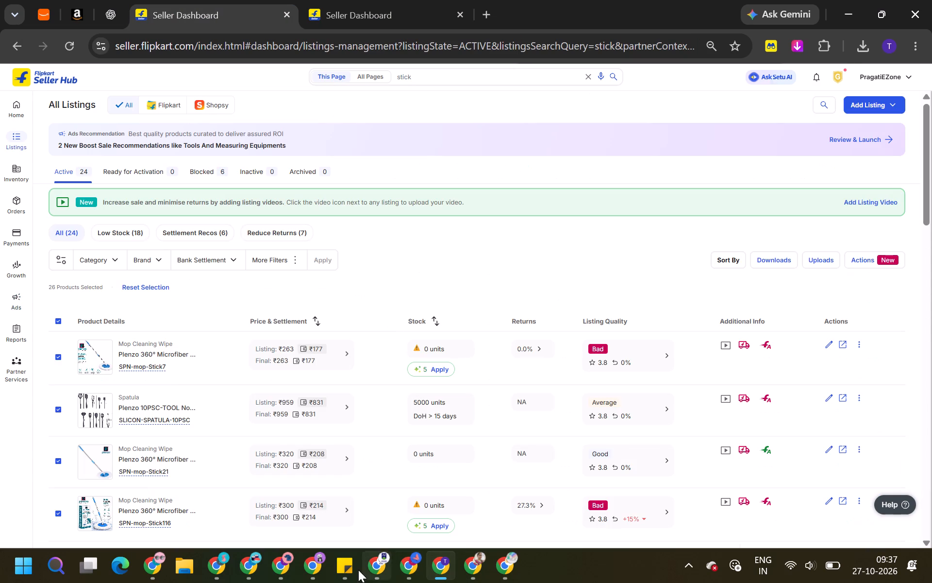
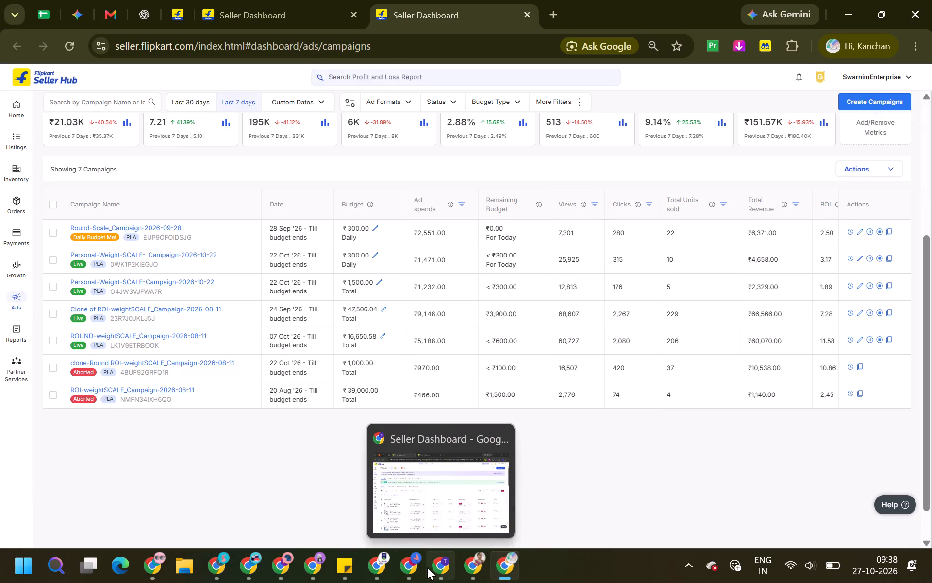
# Review the list of ad campaigns in the PragatiEZone account.
pyautogui.click(427, 567)
pyautogui.click(373, 0)
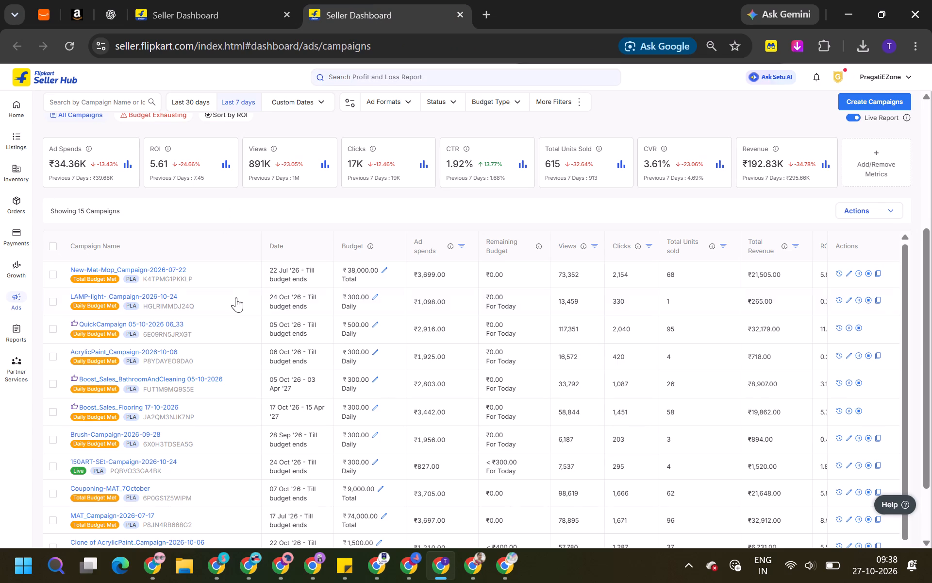
pyautogui.scroll(-16, 227, 340)
pyautogui.scroll(-3, 204, 466)
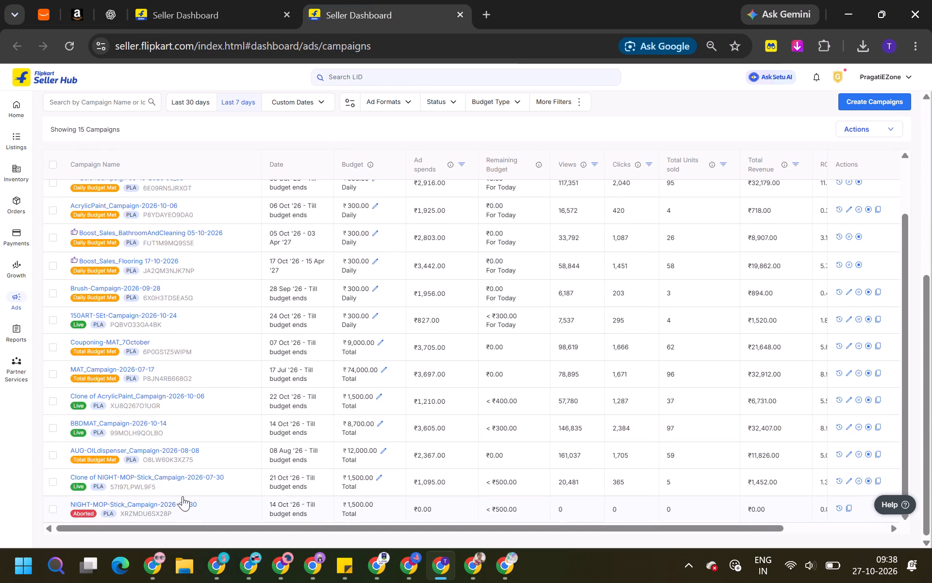
pyautogui.scroll(10, 190, 382)
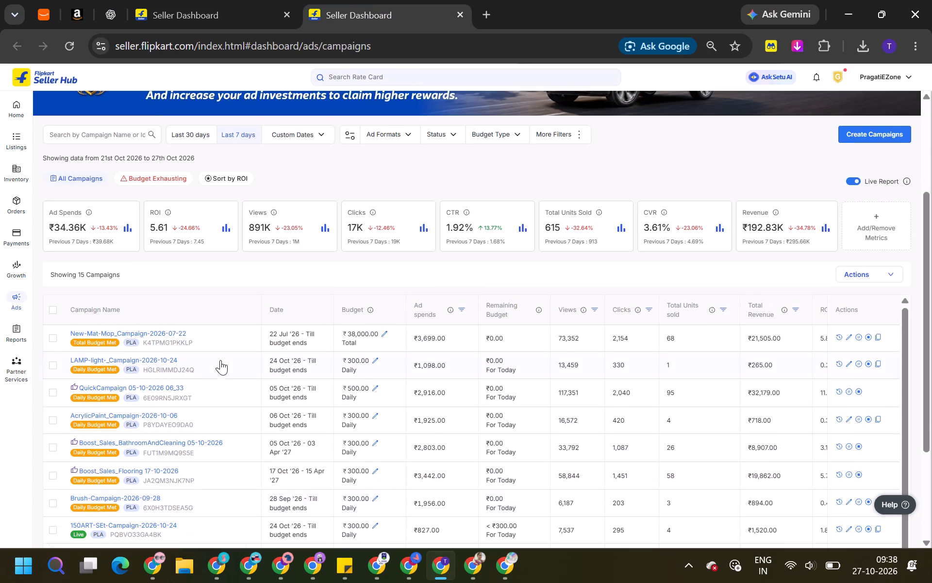
pyautogui.scroll(-4, 220, 360)
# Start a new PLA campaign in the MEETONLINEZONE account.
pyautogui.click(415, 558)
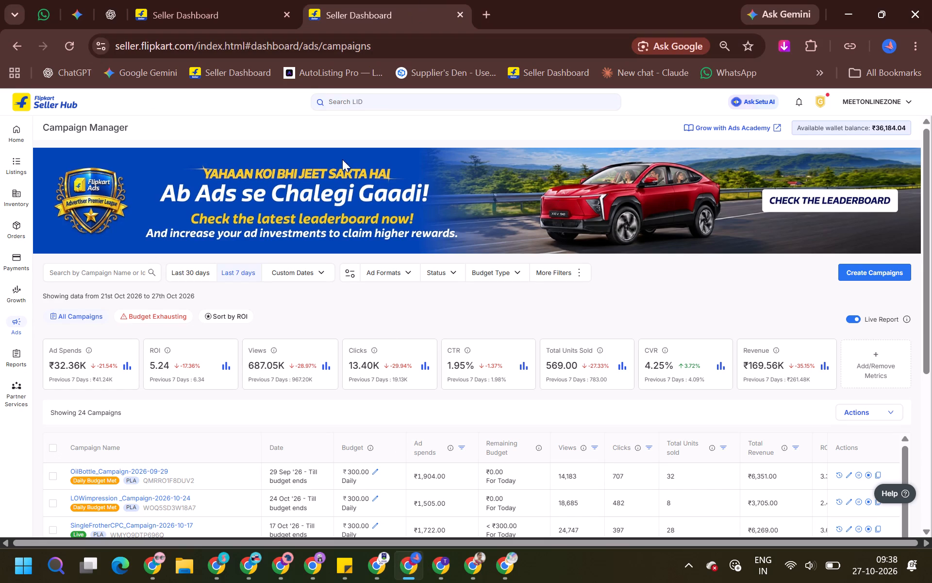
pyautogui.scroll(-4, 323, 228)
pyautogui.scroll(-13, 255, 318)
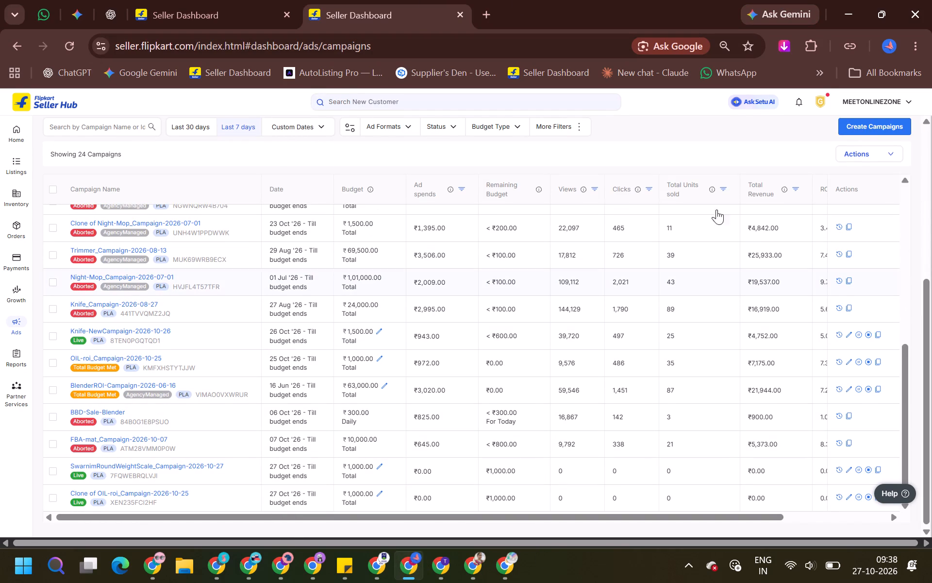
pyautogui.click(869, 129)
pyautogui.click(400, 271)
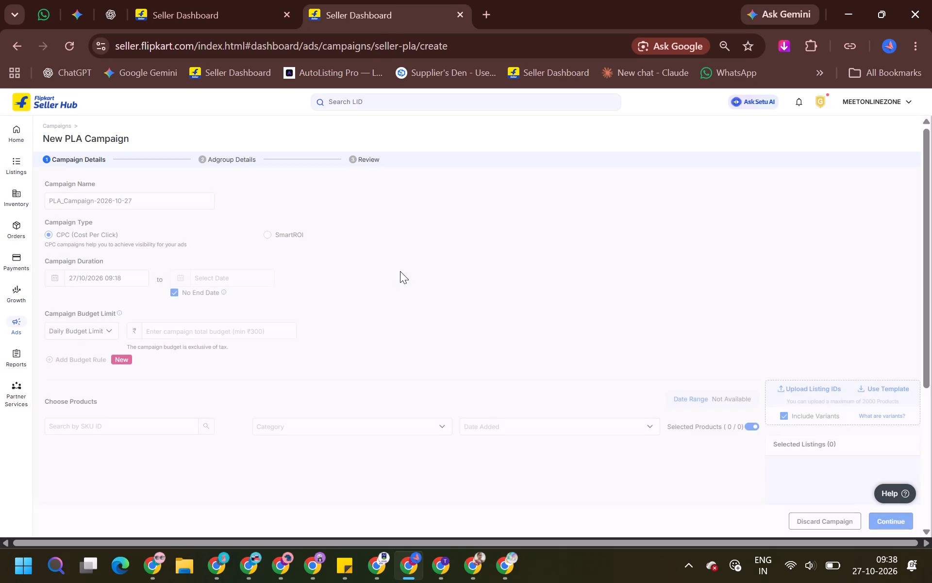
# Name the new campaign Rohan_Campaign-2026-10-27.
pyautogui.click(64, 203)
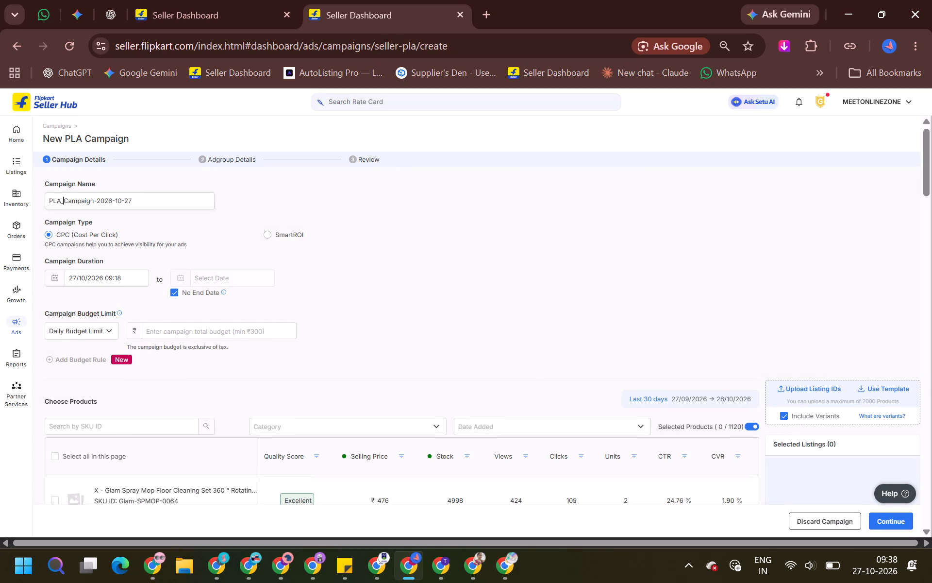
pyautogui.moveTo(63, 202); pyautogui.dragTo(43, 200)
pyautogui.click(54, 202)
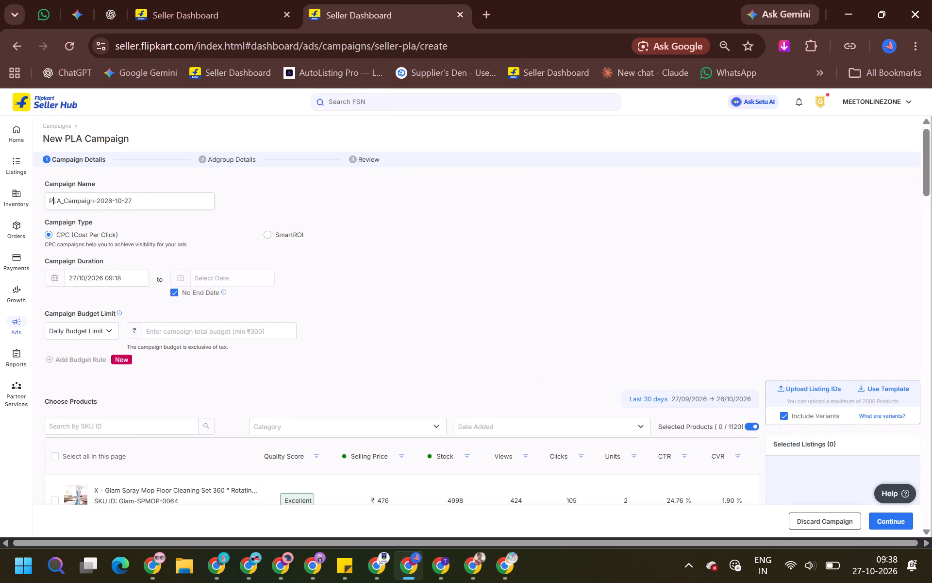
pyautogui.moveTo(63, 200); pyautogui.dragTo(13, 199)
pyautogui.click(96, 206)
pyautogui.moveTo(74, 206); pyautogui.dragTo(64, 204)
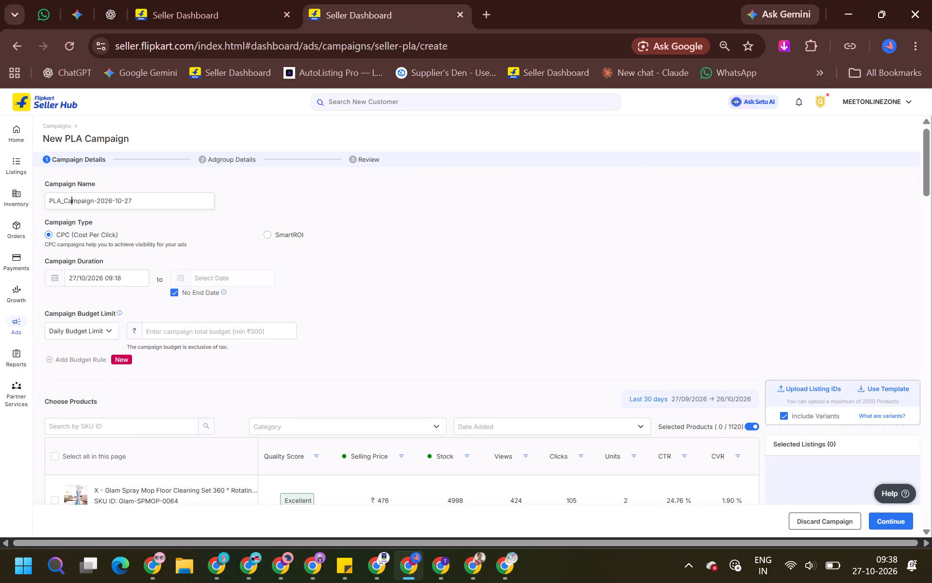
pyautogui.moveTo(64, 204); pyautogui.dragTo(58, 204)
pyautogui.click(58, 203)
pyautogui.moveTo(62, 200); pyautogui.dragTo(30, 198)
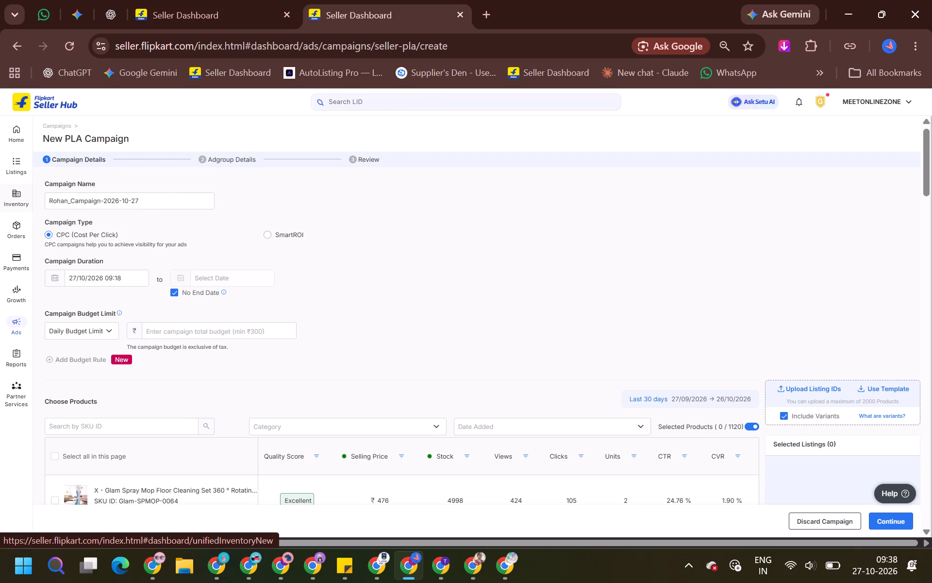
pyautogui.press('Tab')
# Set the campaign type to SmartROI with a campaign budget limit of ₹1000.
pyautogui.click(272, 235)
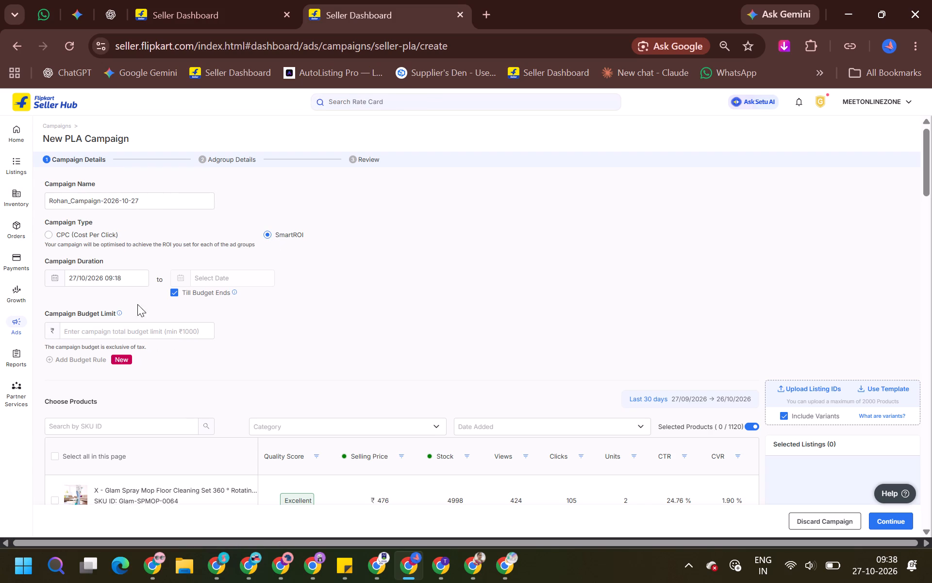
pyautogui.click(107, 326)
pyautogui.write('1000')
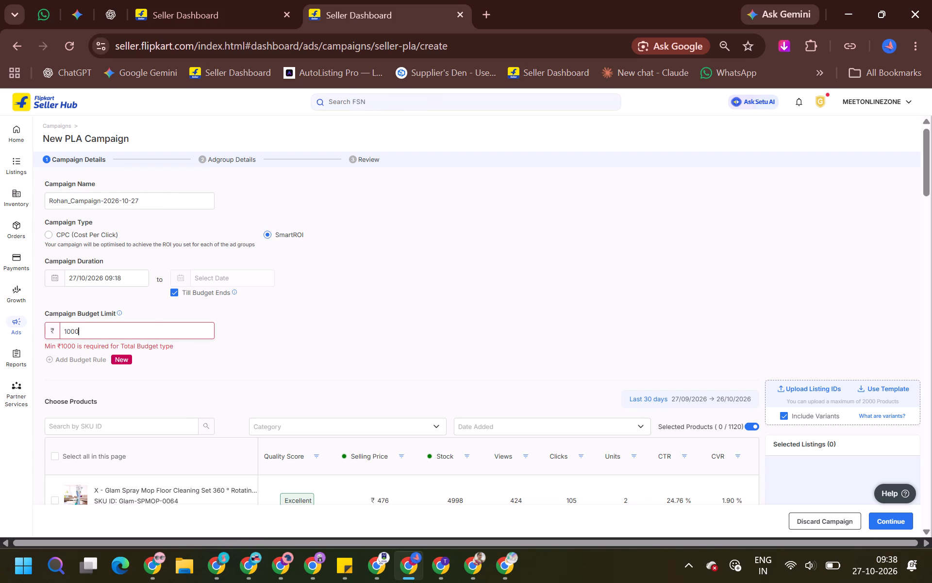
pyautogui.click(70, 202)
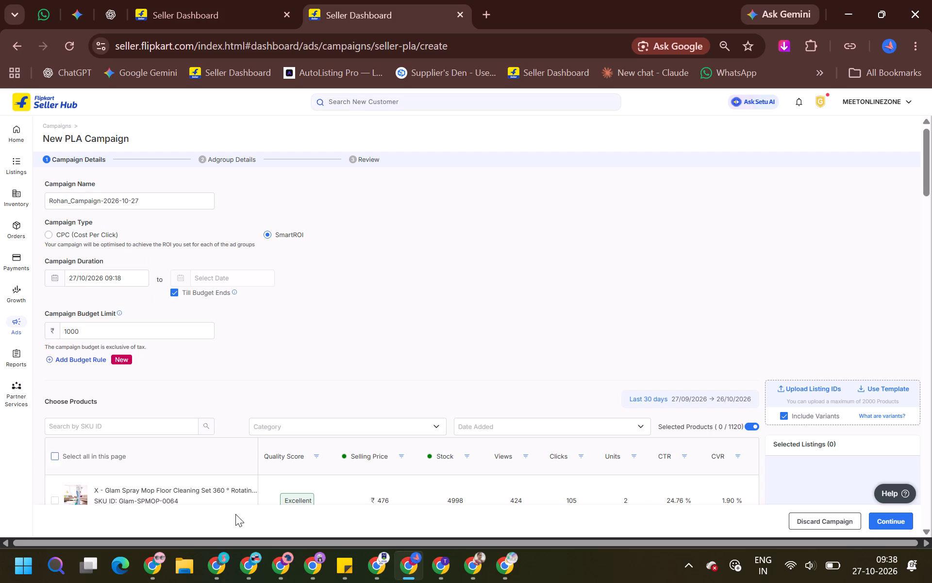
# In the sticky note of Rohan listings, add a blank line separating the mat SKUs from the roundWeightScale SKUs.
pyautogui.click(334, 560)
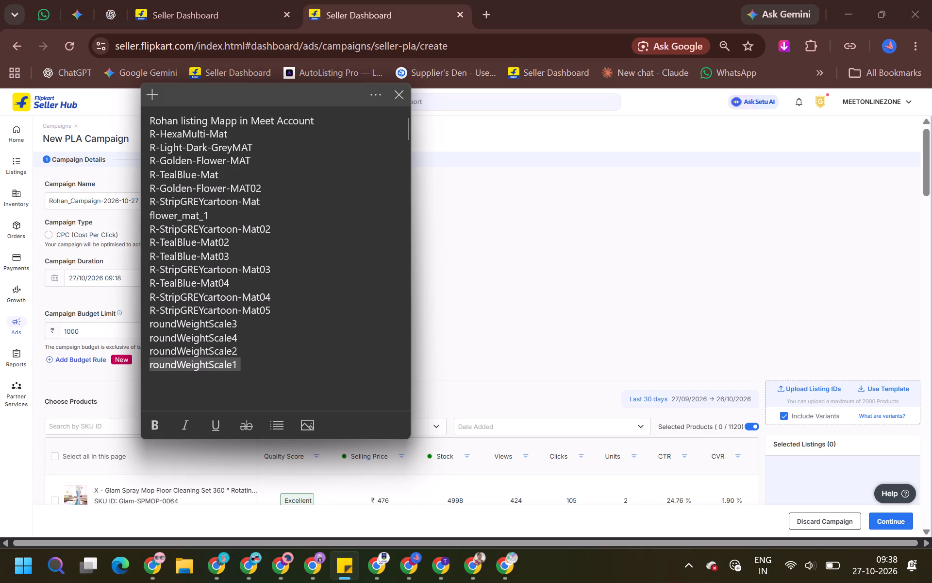
pyautogui.click(263, 343)
pyautogui.click(283, 316)
pyautogui.press('Return')
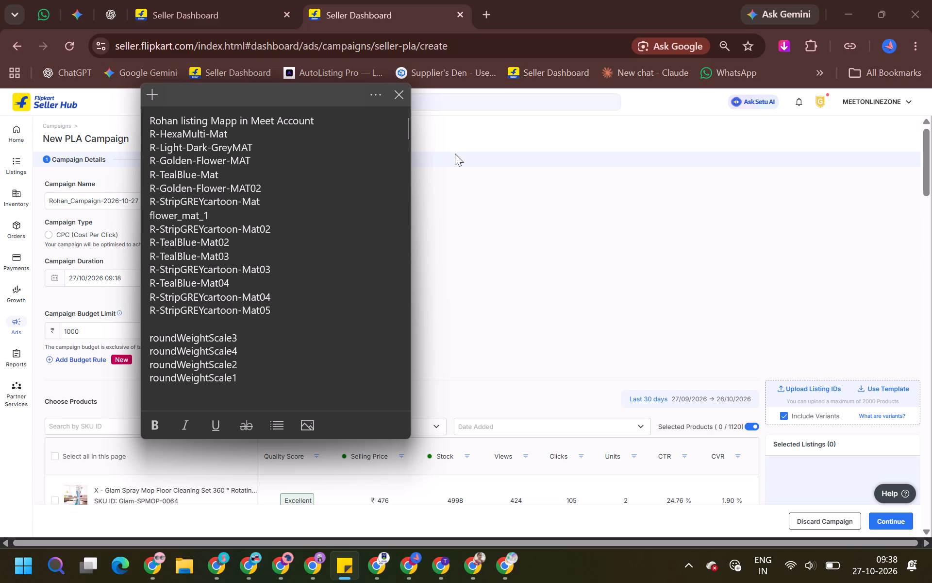
pyautogui.click(487, 174)
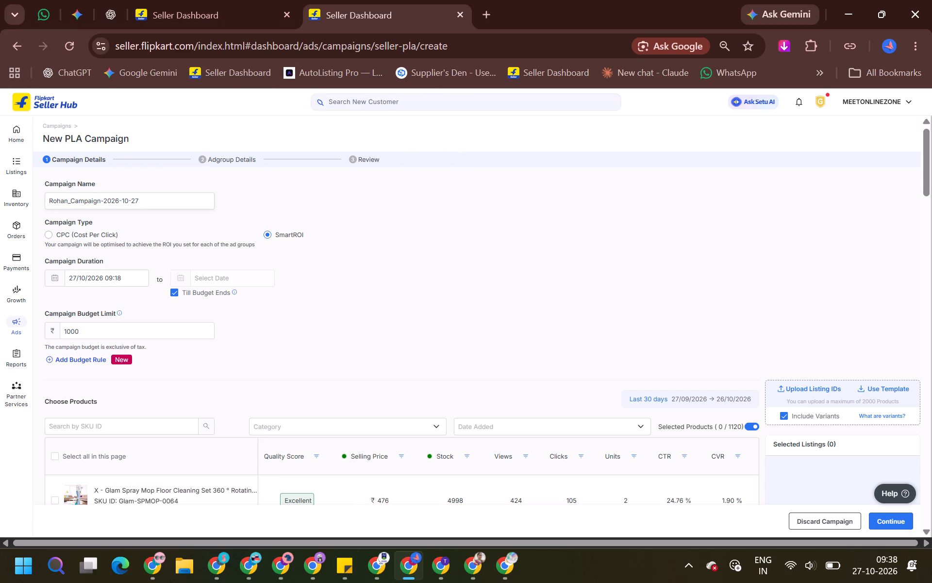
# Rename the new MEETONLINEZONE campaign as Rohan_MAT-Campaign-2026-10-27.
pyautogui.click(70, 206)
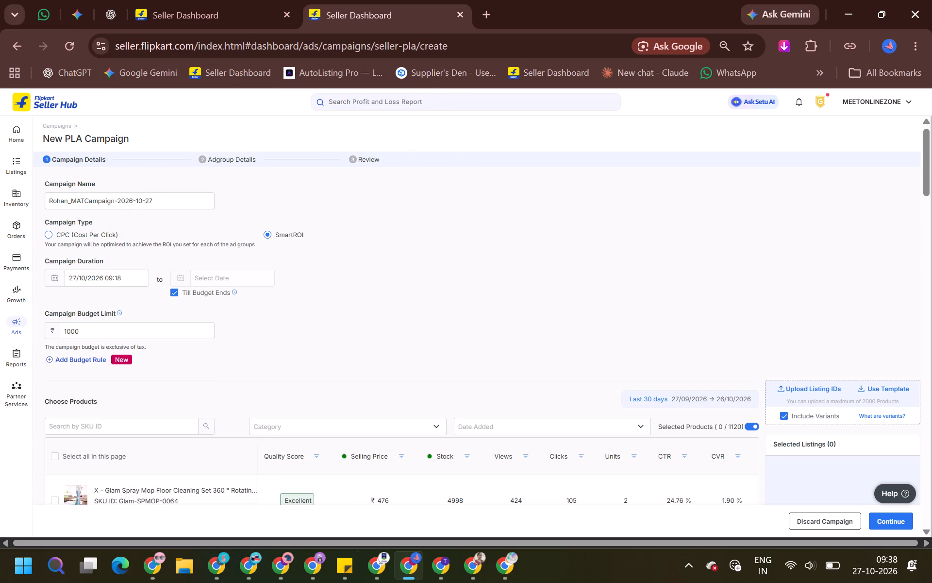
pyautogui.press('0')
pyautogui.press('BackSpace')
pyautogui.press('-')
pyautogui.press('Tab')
# Search the campaign's products for SKU R-HexaMulti-Mat, copied from the sticky note, and look through the listed products.
pyautogui.scroll(-4, 259, 311)
pyautogui.scroll(2, 147, 150)
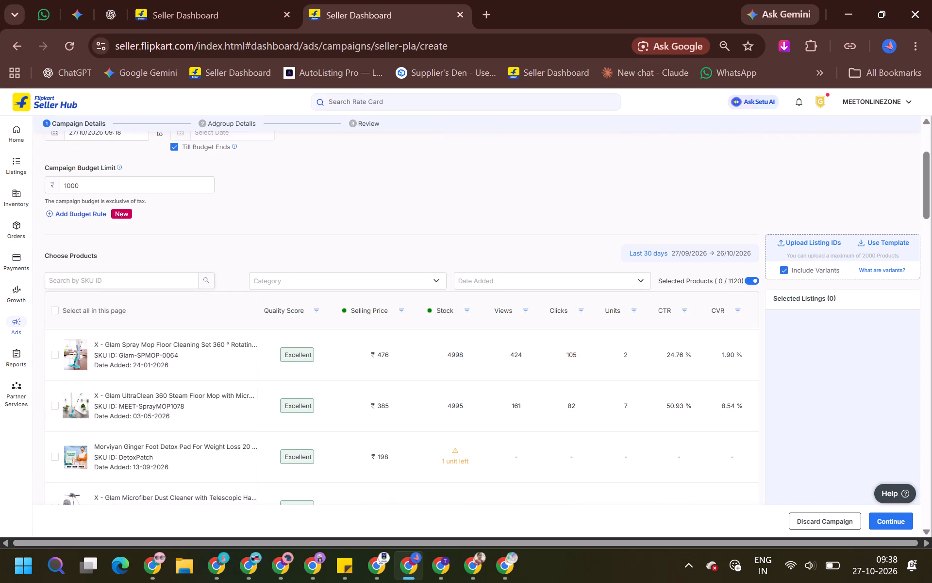
pyautogui.click(152, 286)
pyautogui.hotkey('alt', 'Tab')
pyautogui.tripleClick(242, 132)
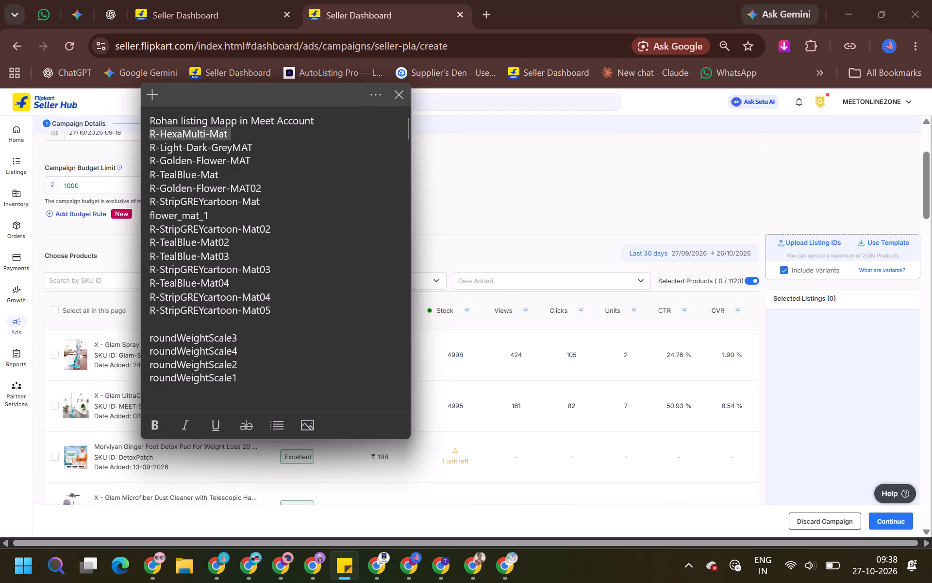
pyautogui.hotkey('ctrl', 'c')
pyautogui.hotkey('alt', 'Tab')
pyautogui.hotkey('ctrl', 'v')
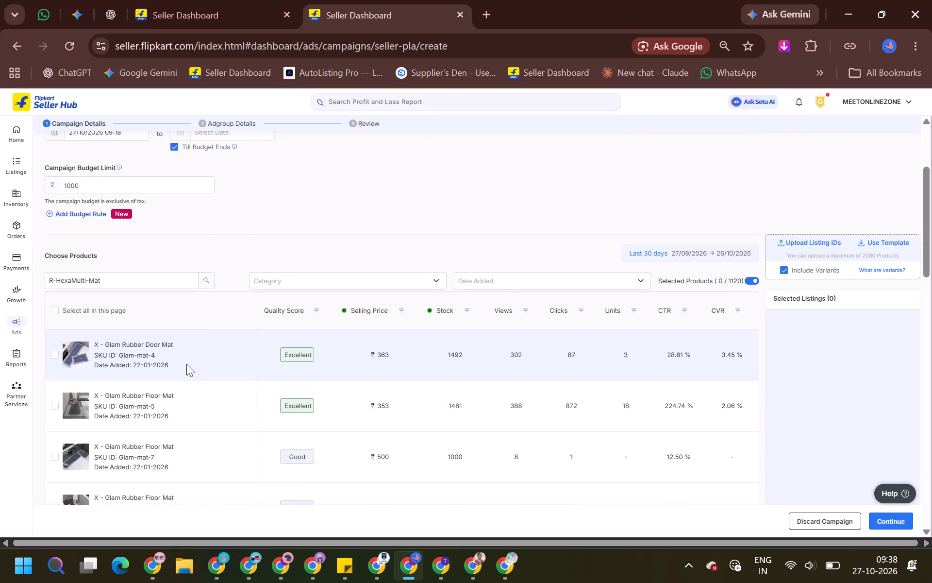
pyautogui.scroll(-3, 186, 364)
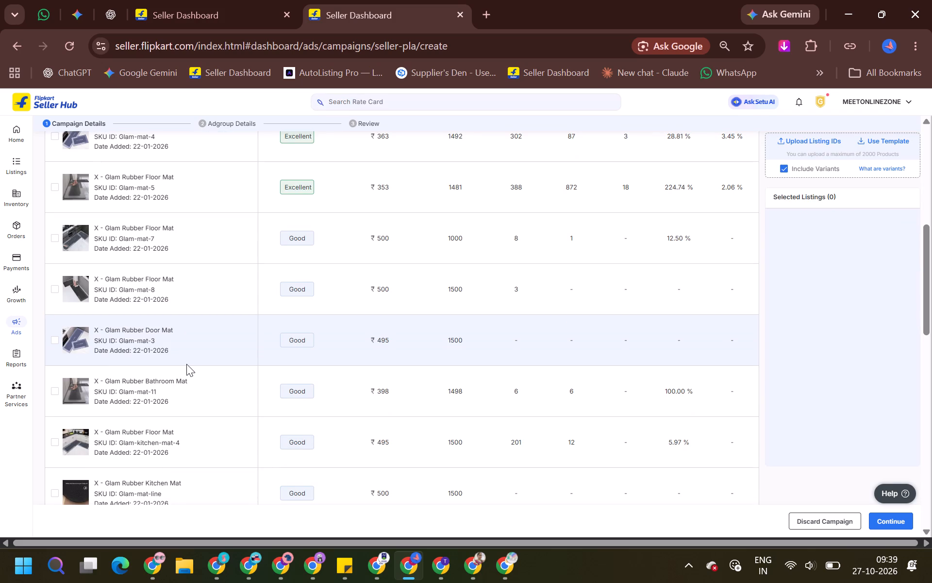
pyautogui.scroll(-4, 186, 364)
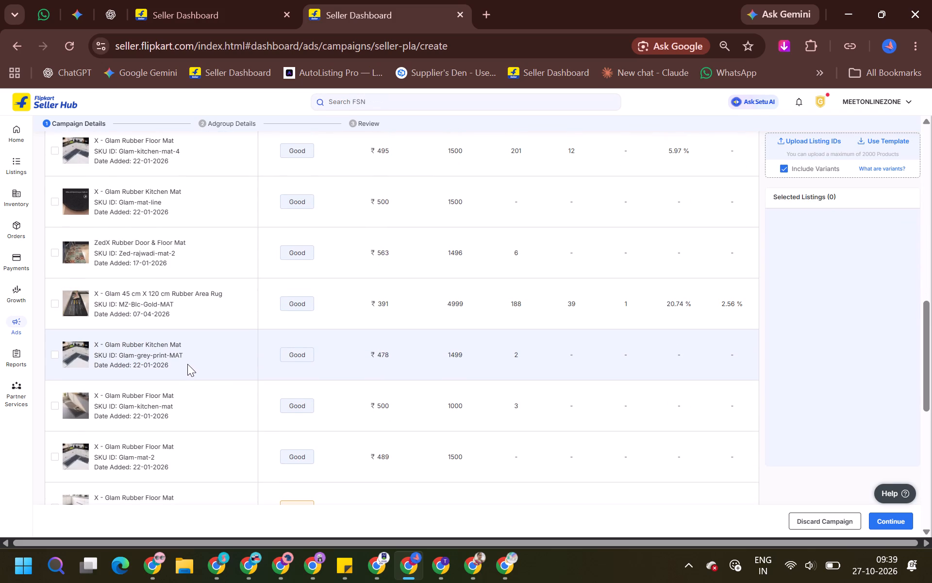
pyautogui.scroll(-5, 187, 364)
pyautogui.scroll(16, 187, 364)
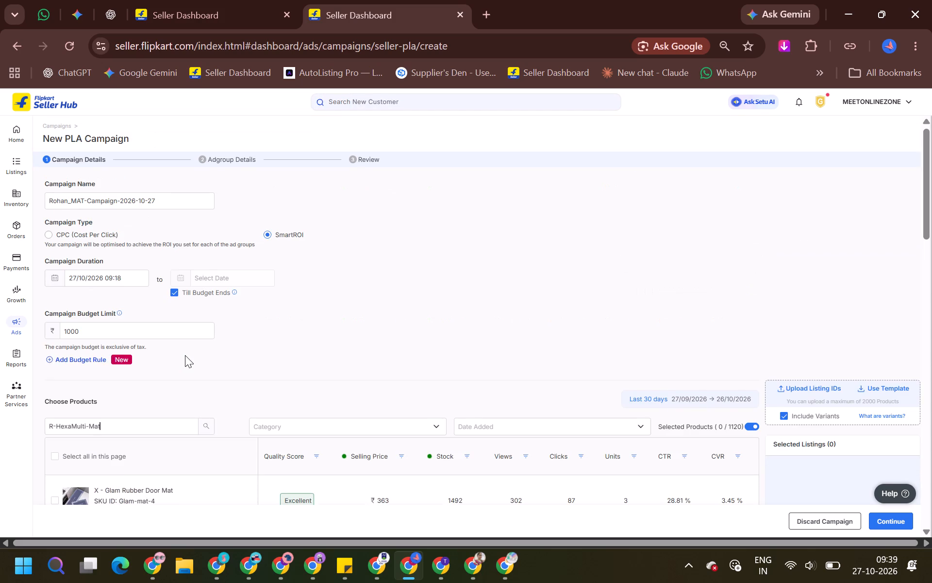
pyautogui.scroll(-3, 185, 355)
# Switch to the ROHANCART account and check the details and selected listings of MAT_Campaign-2026-10-16.
pyautogui.hotkey('alt', 'Tab')
pyautogui.hotkey('alt', 'Tab')
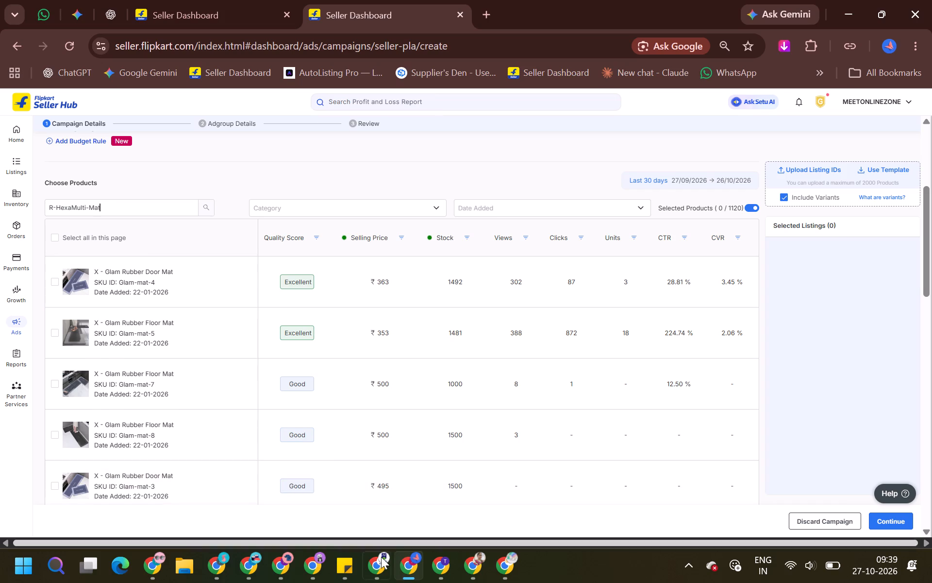
pyautogui.click(372, 565)
pyautogui.click(404, 570)
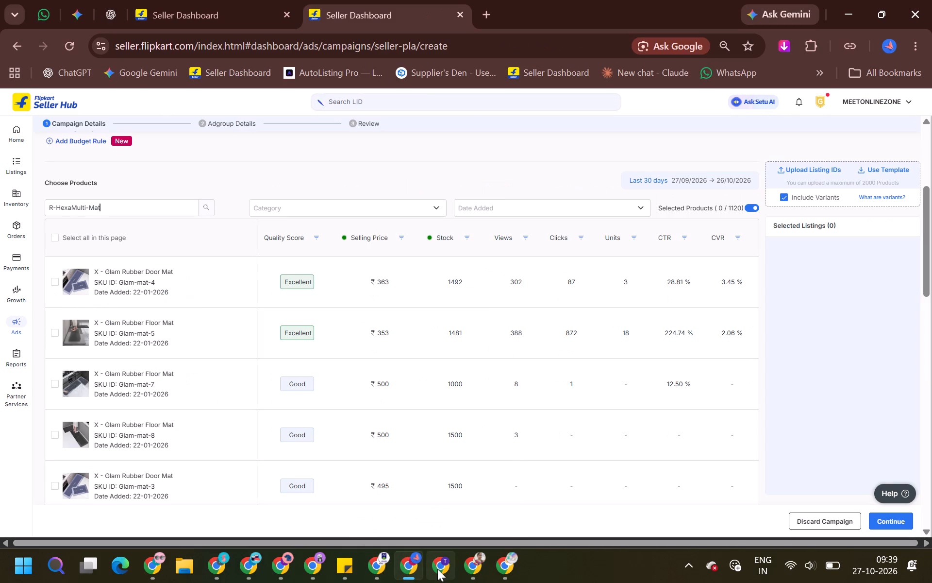
pyautogui.click(437, 569)
pyautogui.click(466, 570)
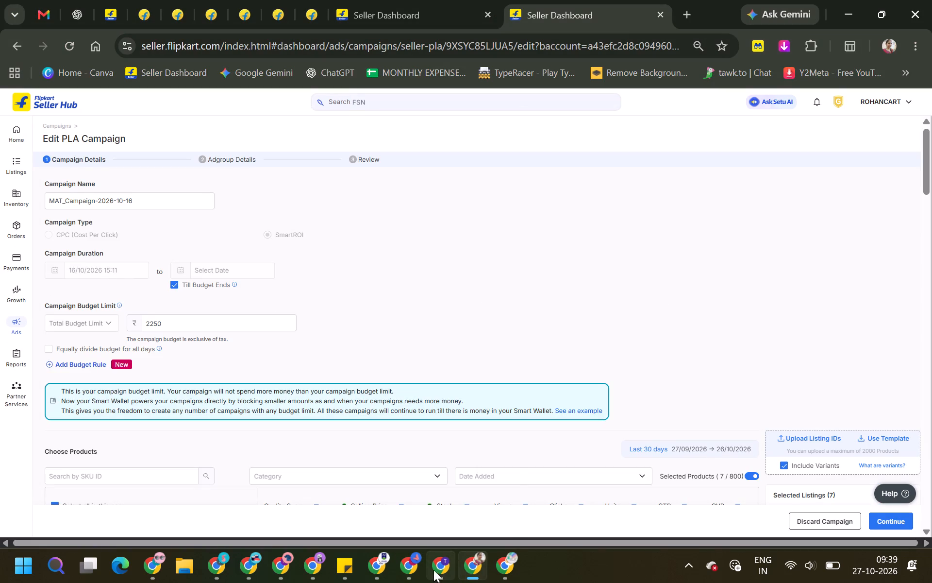
pyautogui.scroll(-4, 468, 260)
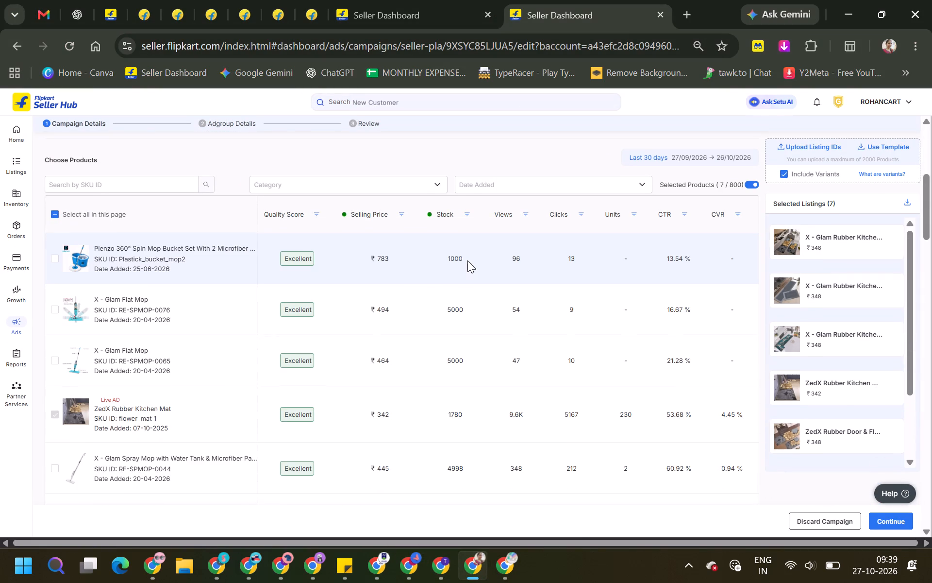
pyautogui.scroll(4, 398, 273)
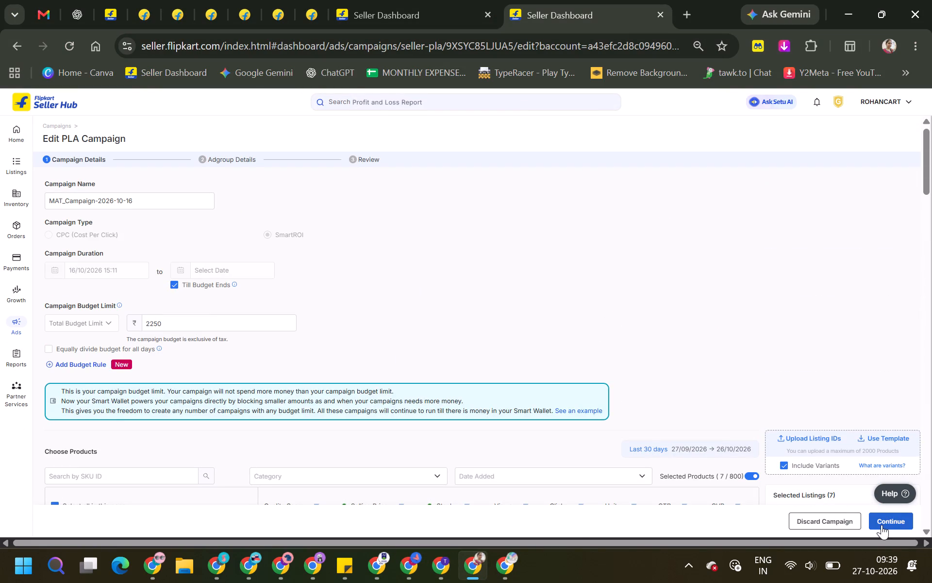
# Set the Home Furnishing ad group's ROI to 7 in ROHANCART's MAT_Campaign-2026-10-16 and update the campaign.
pyautogui.click(882, 525)
pyautogui.scroll(-4, 500, 348)
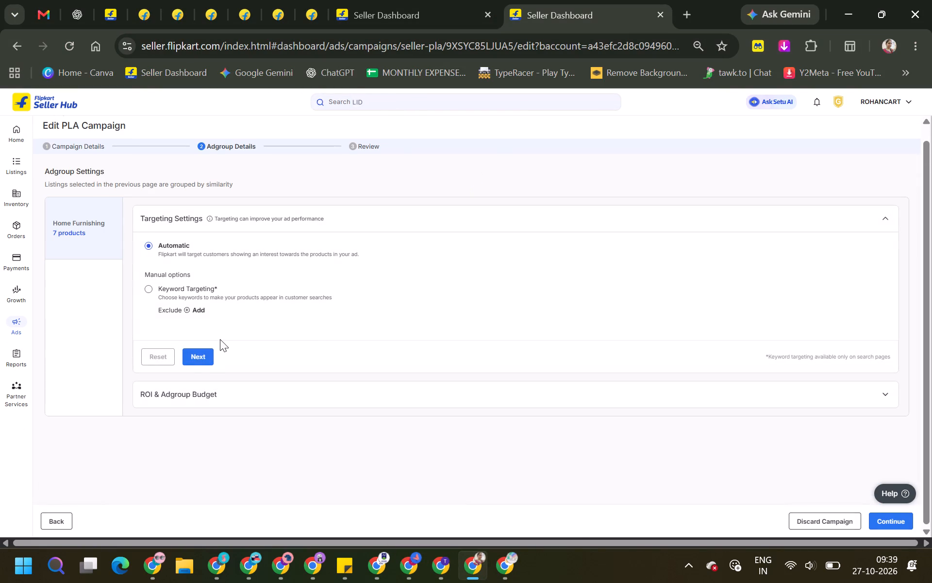
pyautogui.click(208, 356)
pyautogui.click(180, 286)
pyautogui.click(181, 282)
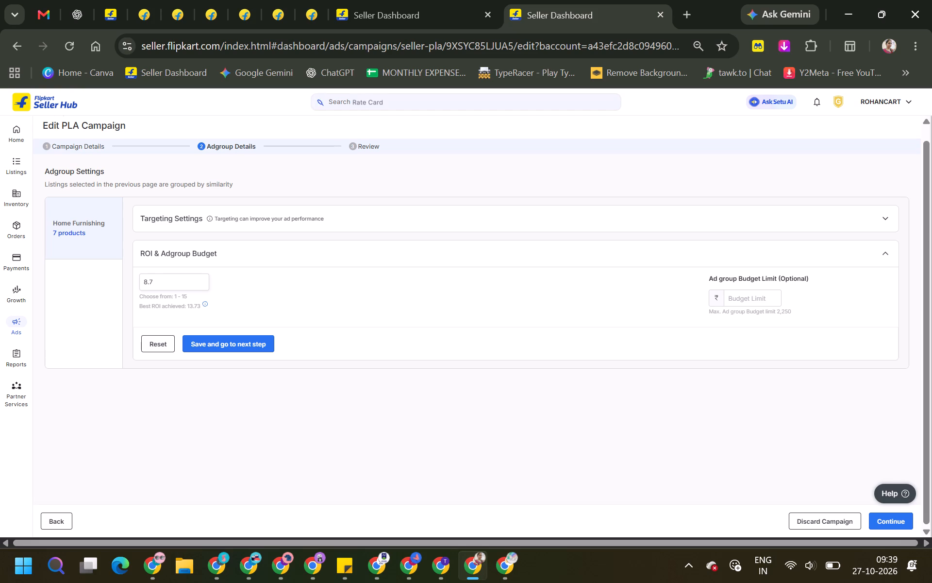
pyautogui.tripleClick(181, 282)
pyautogui.press('7')
pyautogui.press('F8')
pyautogui.click(246, 340)
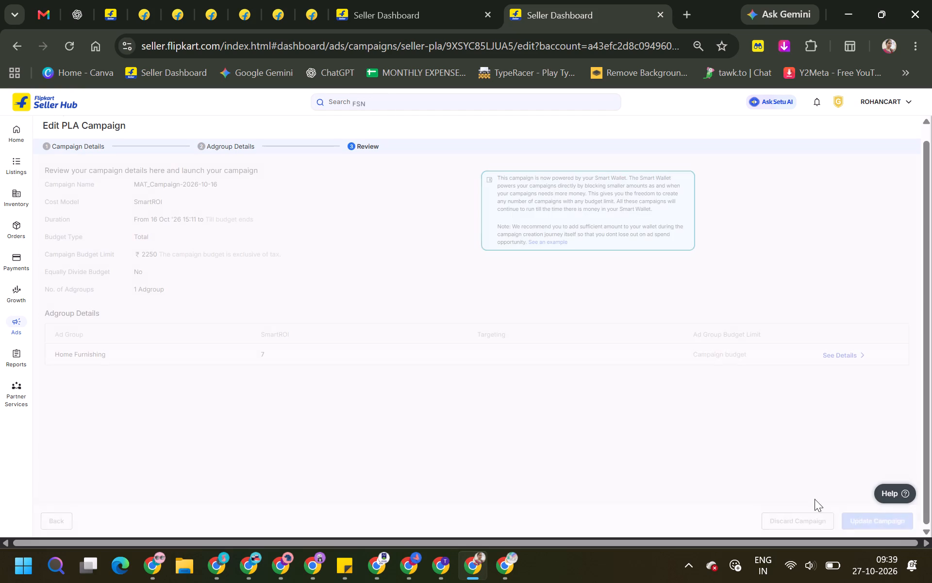
pyautogui.click(858, 520)
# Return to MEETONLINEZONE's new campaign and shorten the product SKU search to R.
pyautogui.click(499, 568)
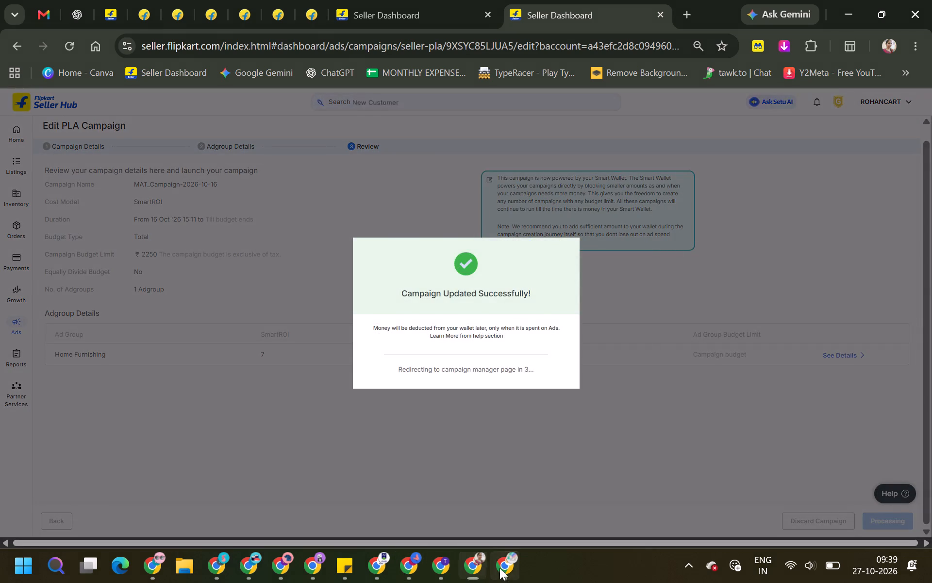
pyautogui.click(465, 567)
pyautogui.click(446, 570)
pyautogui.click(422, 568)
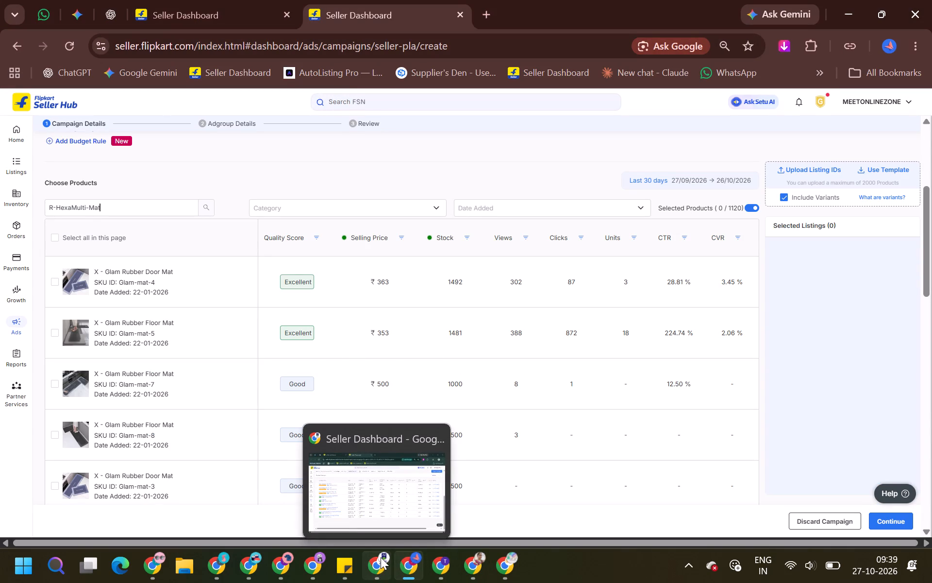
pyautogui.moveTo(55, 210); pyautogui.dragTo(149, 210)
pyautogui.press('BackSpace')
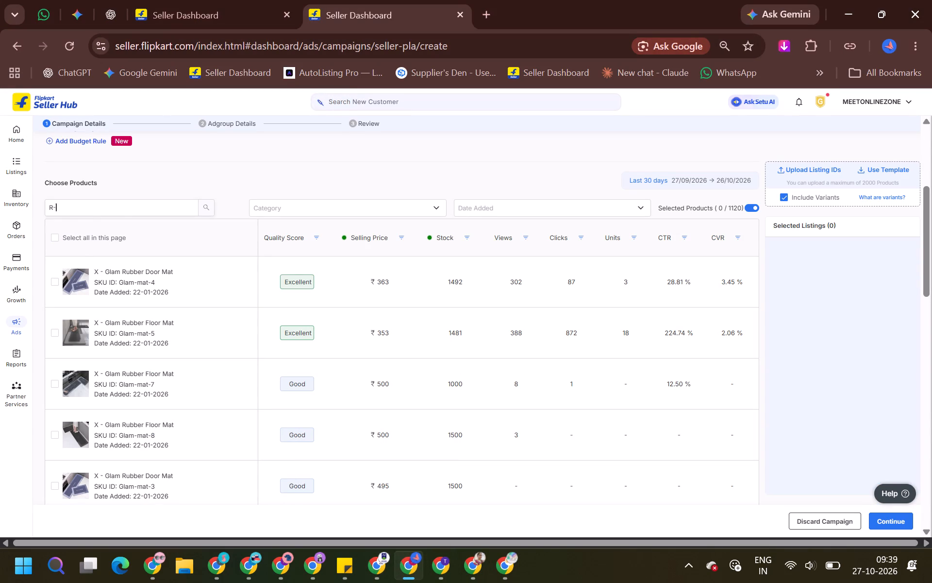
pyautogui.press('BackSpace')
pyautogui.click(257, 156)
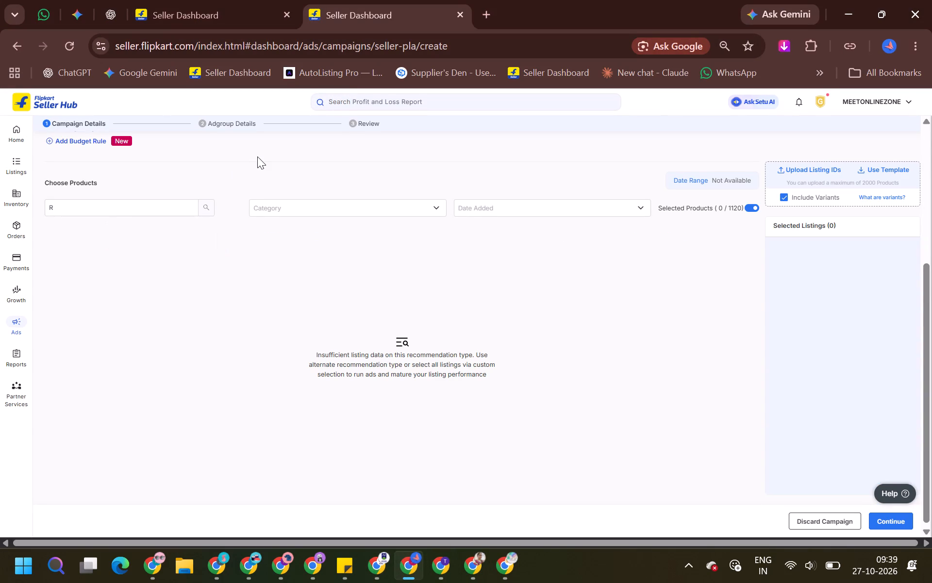
# Abandon the unfinished new campaign and return to MEETONLINEZONE's listings page.
pyautogui.scroll(2, 232, 217)
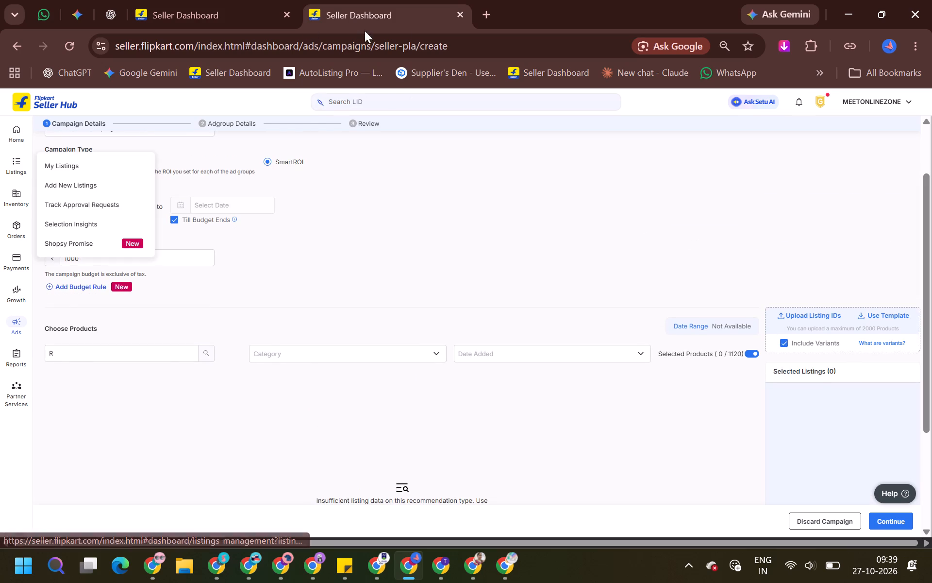
pyautogui.click(457, 21)
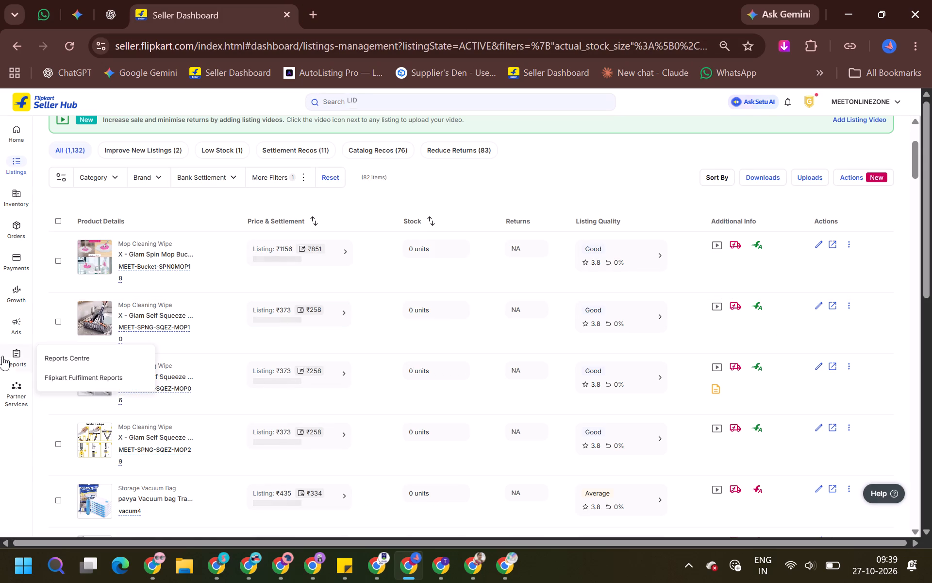
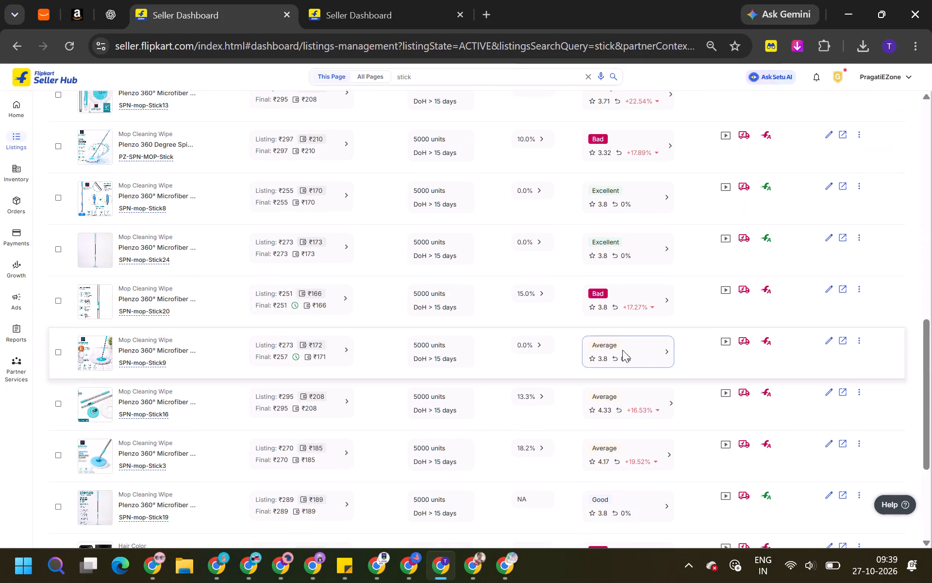
# View the Flipkart product page of PragatiEZone's SPN-mop-Stick24 listing, look through its images and close it.
pyautogui.click(849, 242)
pyautogui.click(848, 242)
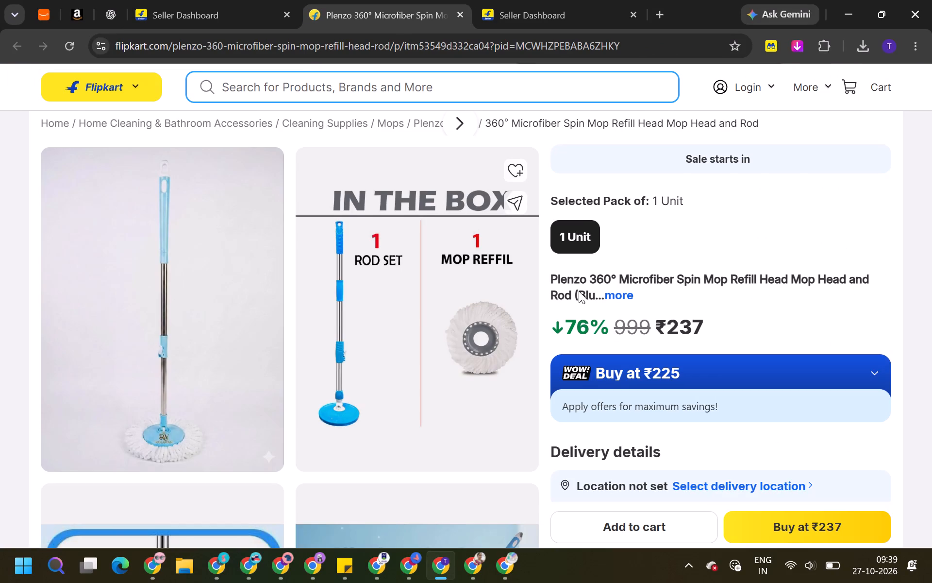
pyautogui.scroll(-6, 535, 319)
pyautogui.scroll(-6, 463, 359)
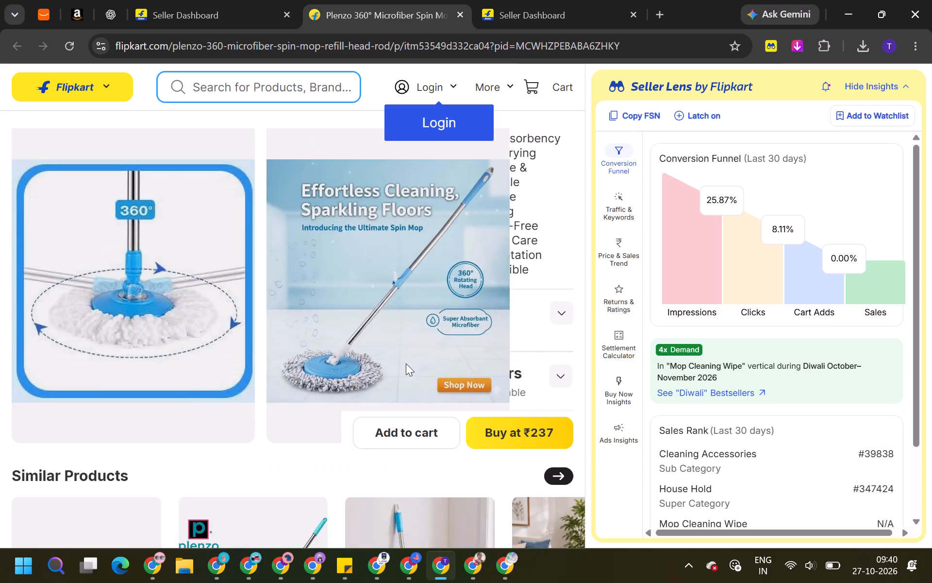
pyautogui.scroll(-5, 406, 363)
pyautogui.click(220, 0)
pyautogui.click(466, 16)
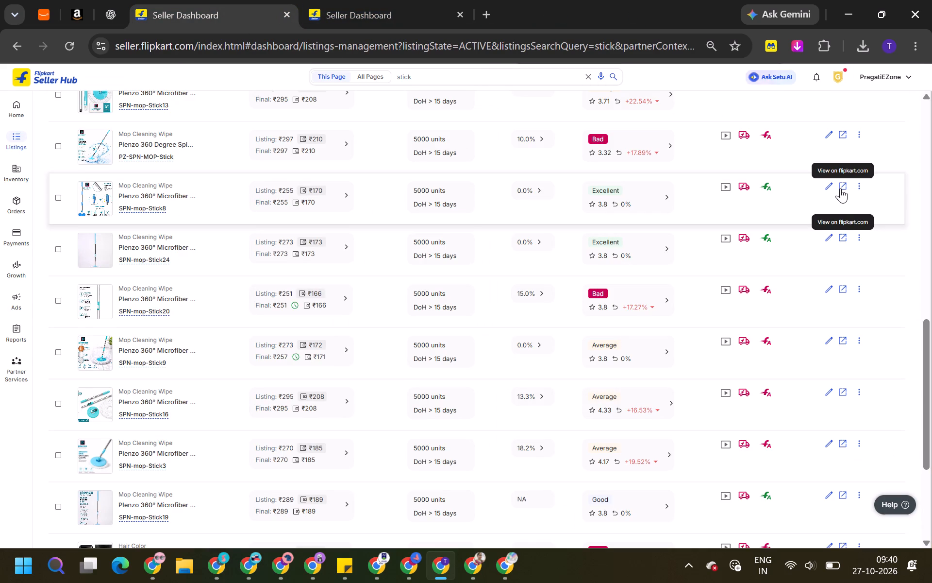
# Open the Flipkart product page of the SPN-mop-Stick14 listing and take a screenshot of it.
pyautogui.scroll(4, 850, 205)
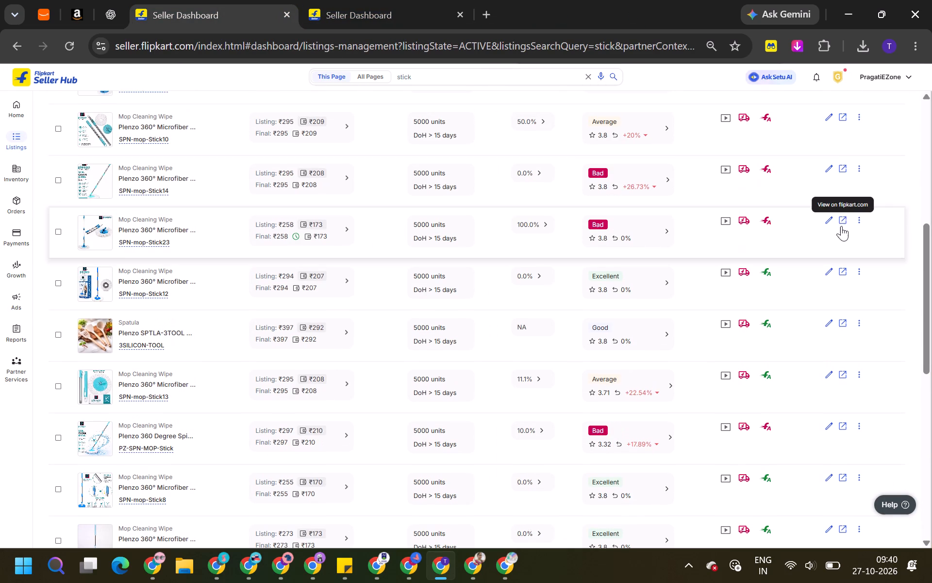
pyautogui.click(843, 167)
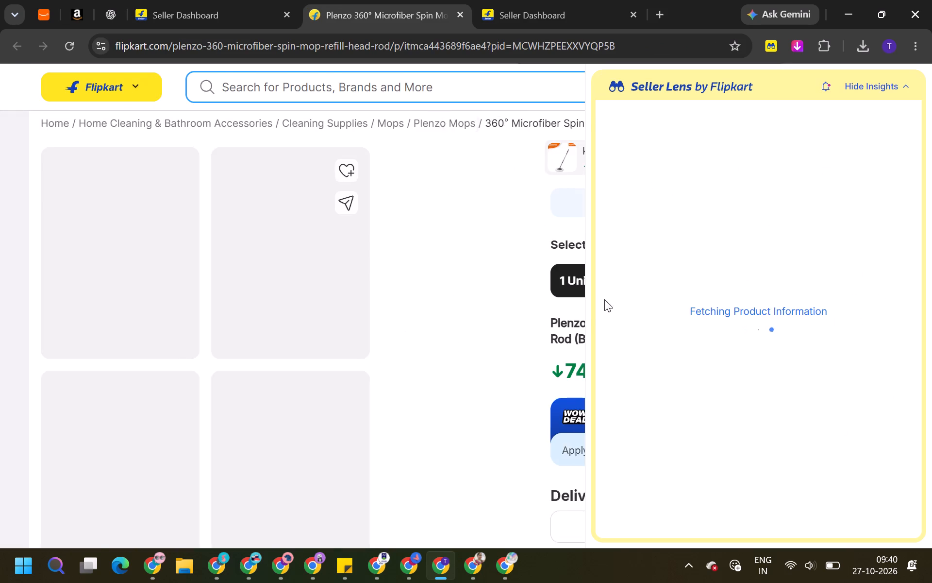
pyautogui.press('Print')
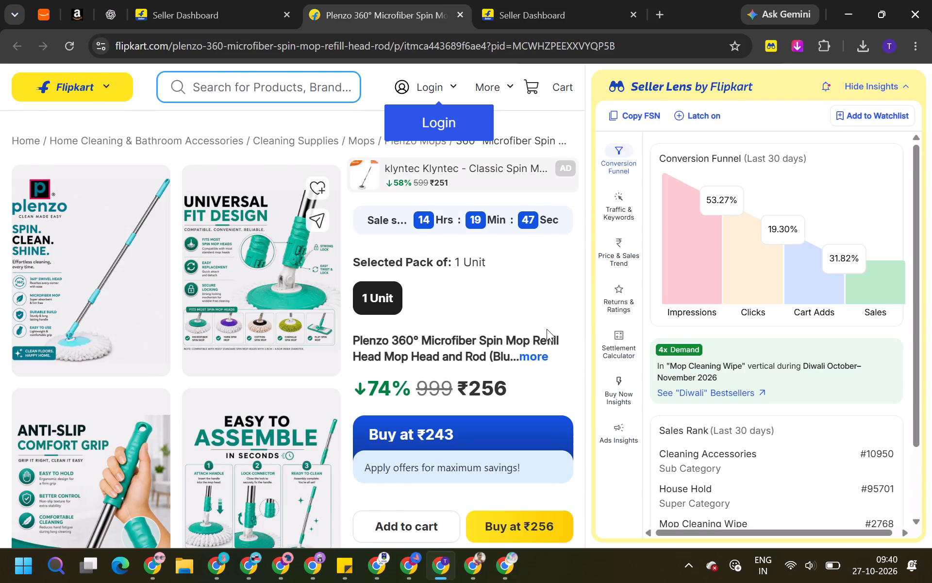